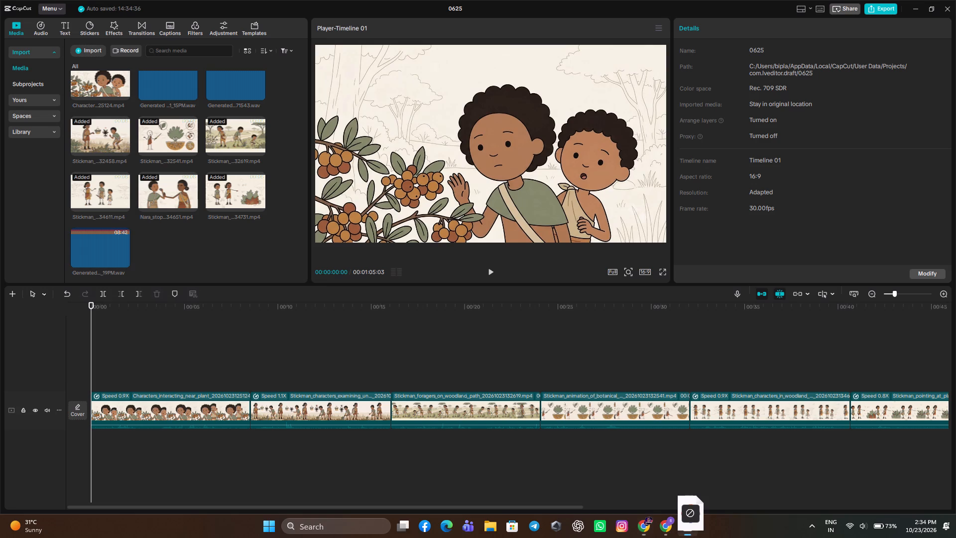
{"action": "left_click_drag", "start_coordinate": [691, 528], "coordinate": [140, 443]}
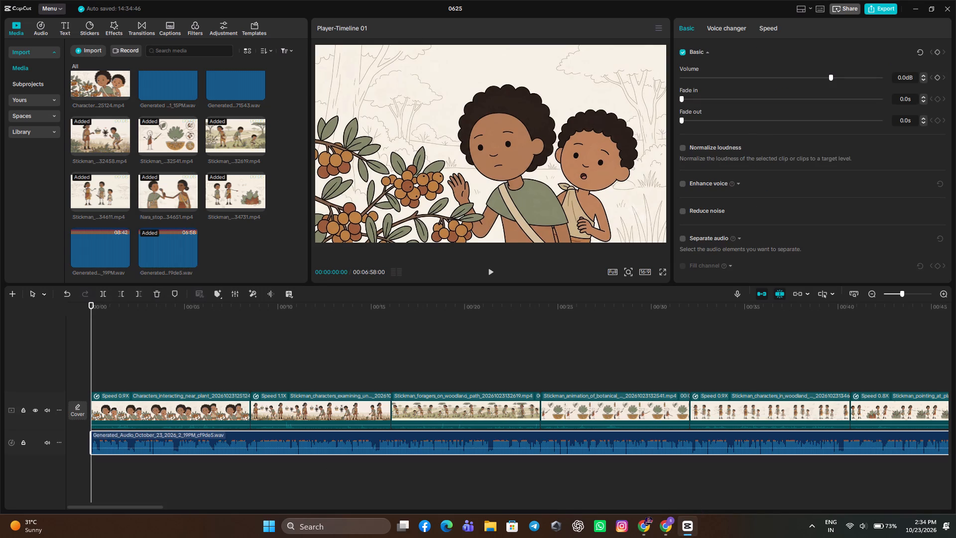
Scrub the timeline, play the opening clips with the new voiceover to check their sync, and return to the start.
{"action": "left_click", "coordinate": [159, 334]}
{"action": "left_click_drag", "start_coordinate": [159, 334], "coordinate": [806, 444]}
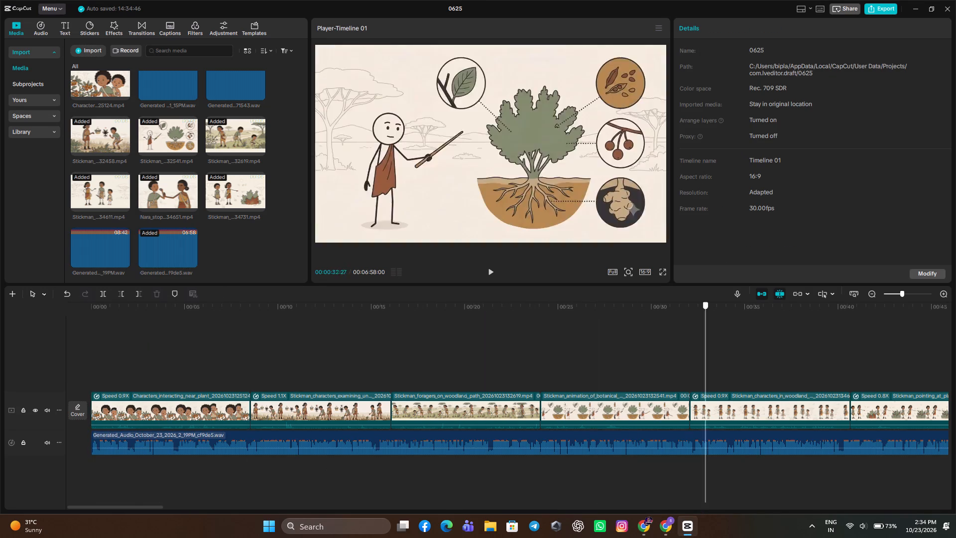
{"action": "left_click_drag", "start_coordinate": [806, 444], "coordinate": [0, 422]}
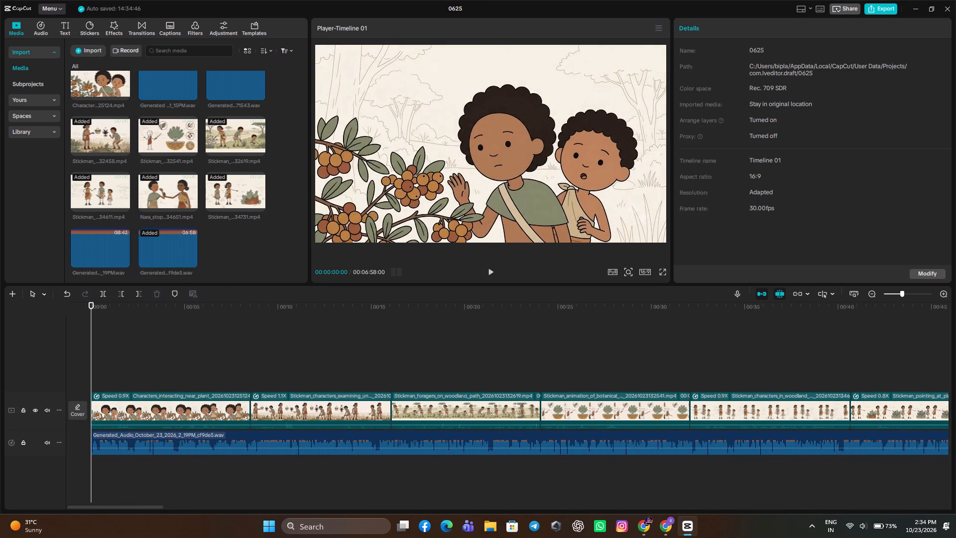
{"action": "left_click", "coordinate": [499, 269]}
{"action": "left_click", "coordinate": [492, 270]}
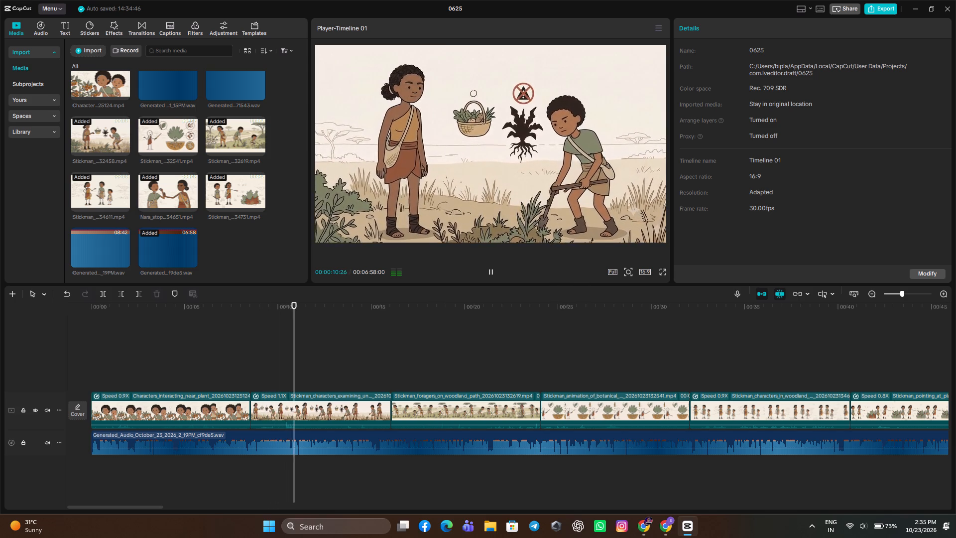
{"action": "left_click", "coordinate": [492, 270]}
{"action": "left_click", "coordinate": [150, 355]}
{"action": "left_click_drag", "start_coordinate": [150, 355], "coordinate": [11, 372]}
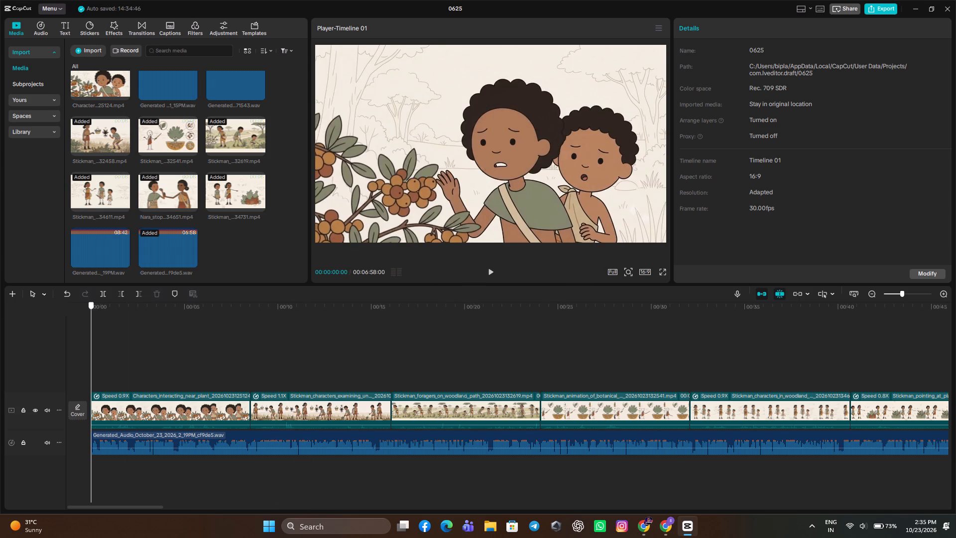
{"action": "left_click_drag", "start_coordinate": [11, 372], "coordinate": [0, 374]}
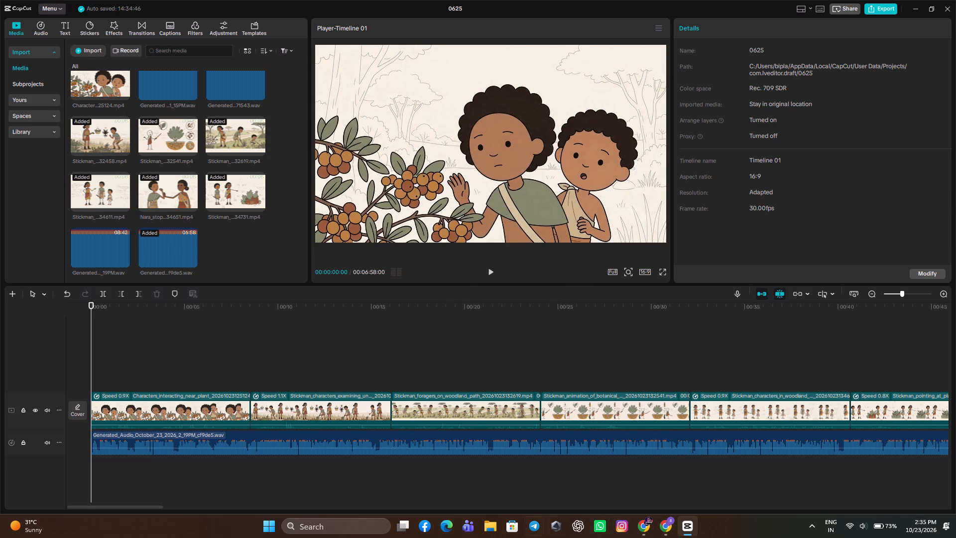
Search Windows for "not" and open Notepad.
{"action": "left_click", "coordinate": [365, 530]}
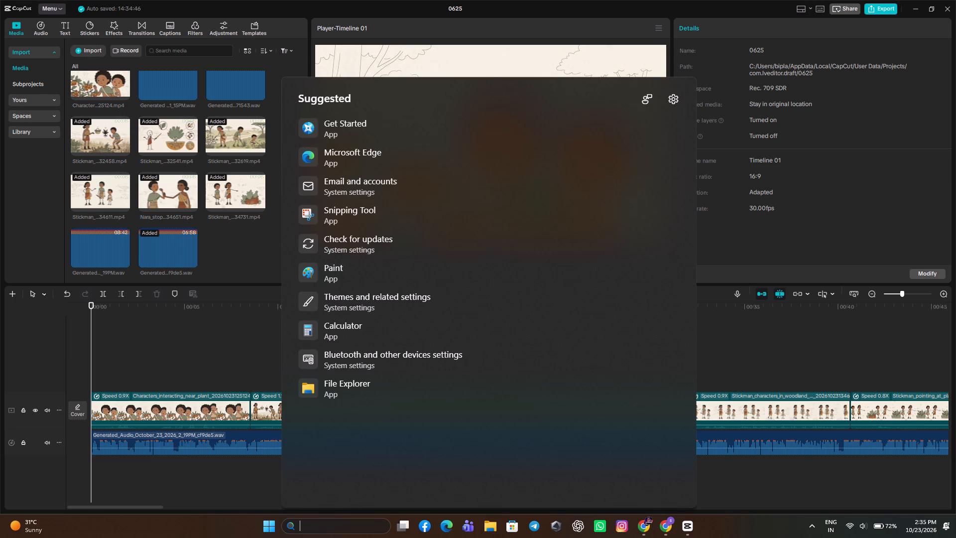
{"action": "type", "text": "not"}
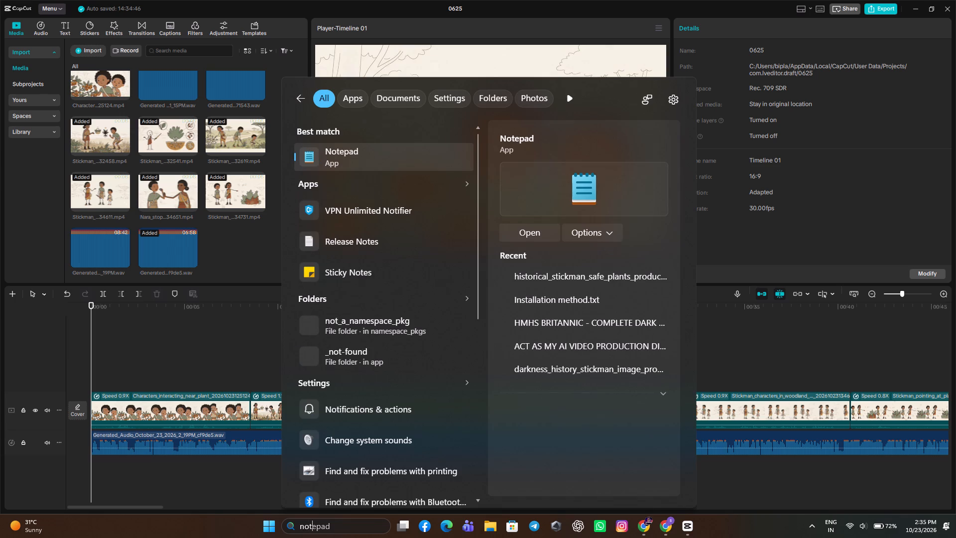
{"action": "left_click", "coordinate": [386, 163]}
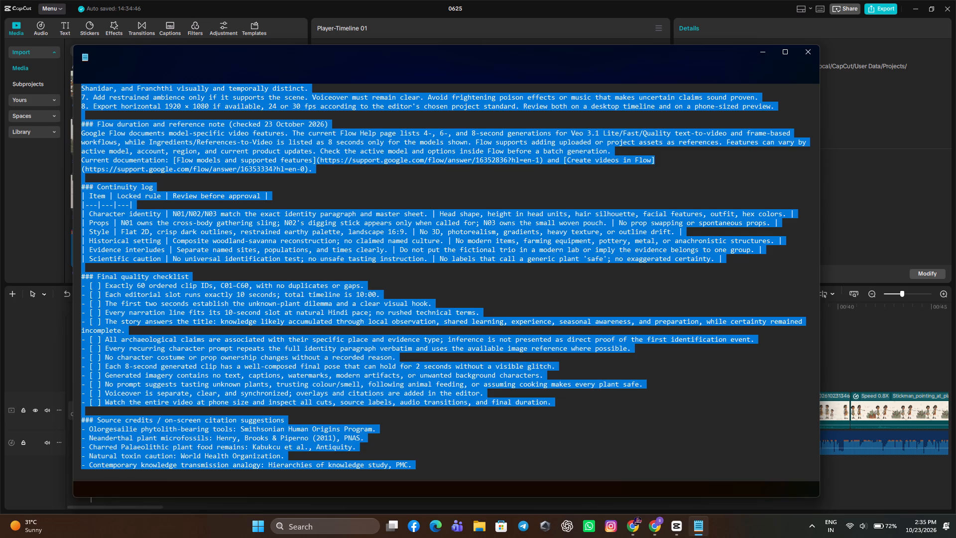
Clear the text selection in the Notepad script and look through it from the beginning to section 6's C01 scene entry.
{"action": "scroll", "coordinate": [249, 155], "scroll_direction": "down", "scroll_amount": 1}
{"action": "scroll", "coordinate": [248, 162], "scroll_direction": "up", "scroll_amount": 13}
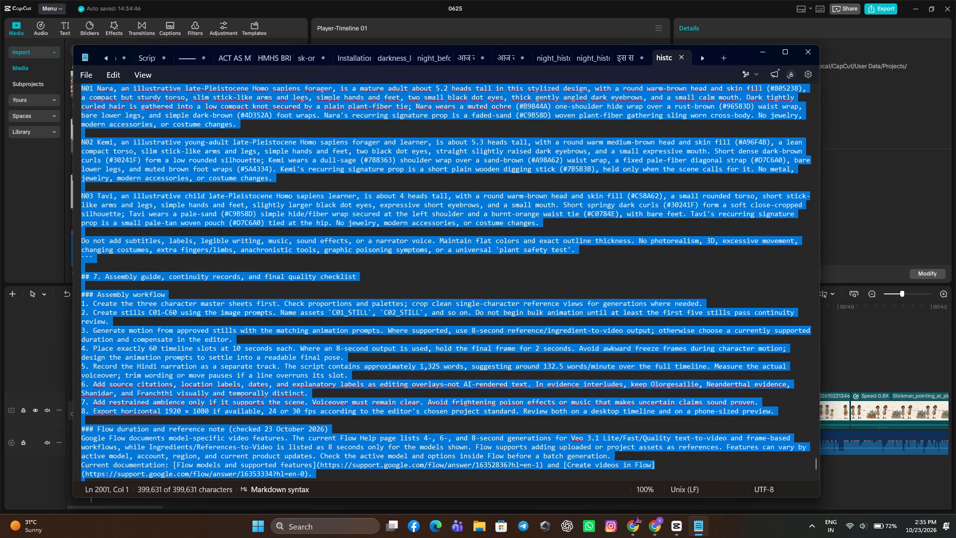
{"action": "left_click", "coordinate": [795, 468]}
{"action": "left_click_drag", "start_coordinate": [816, 465], "coordinate": [819, 435]}
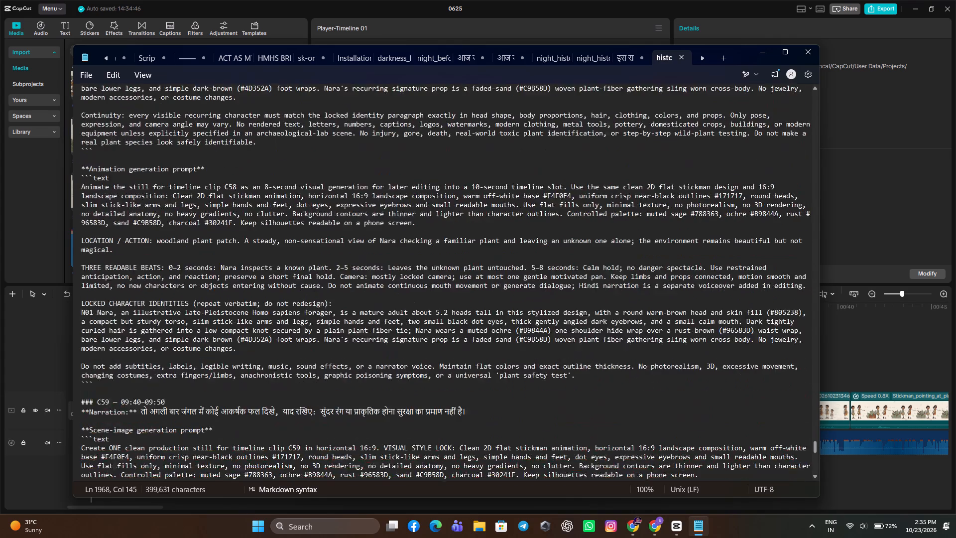
{"action": "left_click_drag", "start_coordinate": [819, 435], "coordinate": [833, 69]}
{"action": "scroll", "coordinate": [148, 277], "scroll_direction": "down", "scroll_amount": 4}
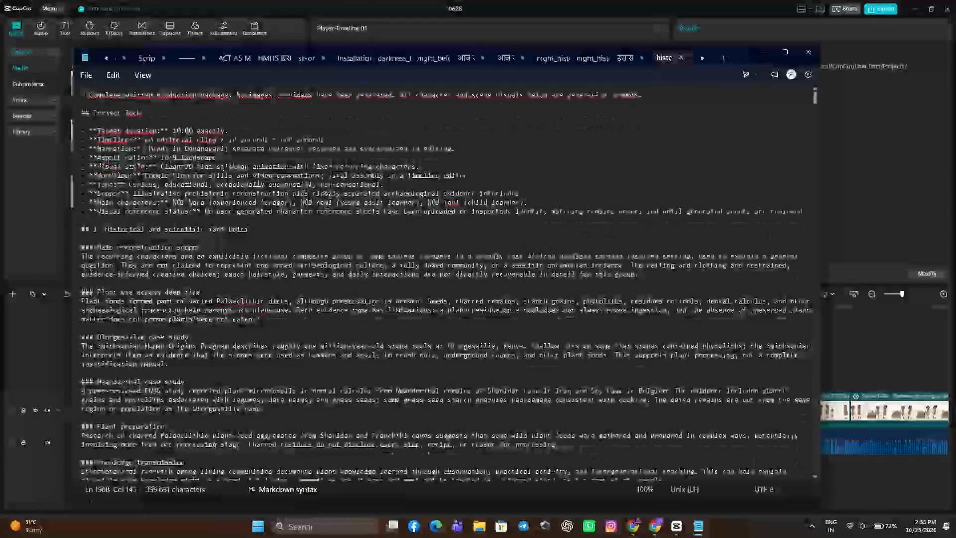
{"action": "scroll", "coordinate": [148, 278], "scroll_direction": "down", "scroll_amount": 10}
{"action": "scroll", "coordinate": [151, 271], "scroll_direction": "down", "scroll_amount": 11}
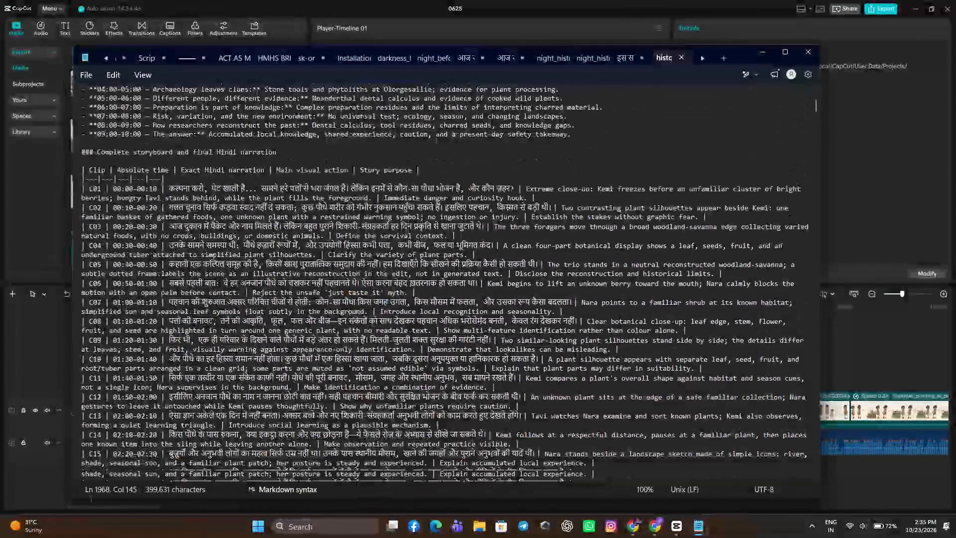
{"action": "scroll", "coordinate": [151, 273], "scroll_direction": "down", "scroll_amount": 20}
{"action": "scroll", "coordinate": [151, 273], "scroll_direction": "down", "scroll_amount": 7}
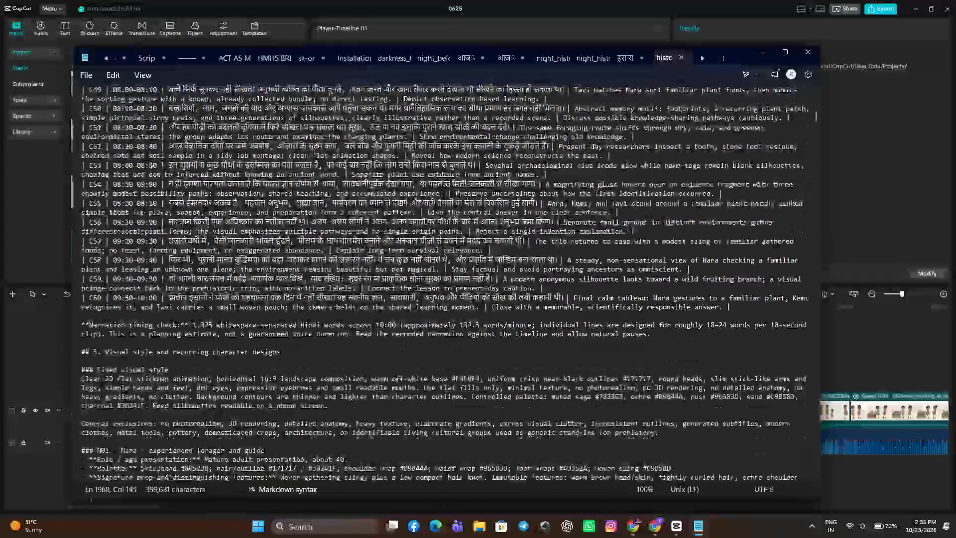
{"action": "scroll", "coordinate": [152, 273], "scroll_direction": "down", "scroll_amount": 15}
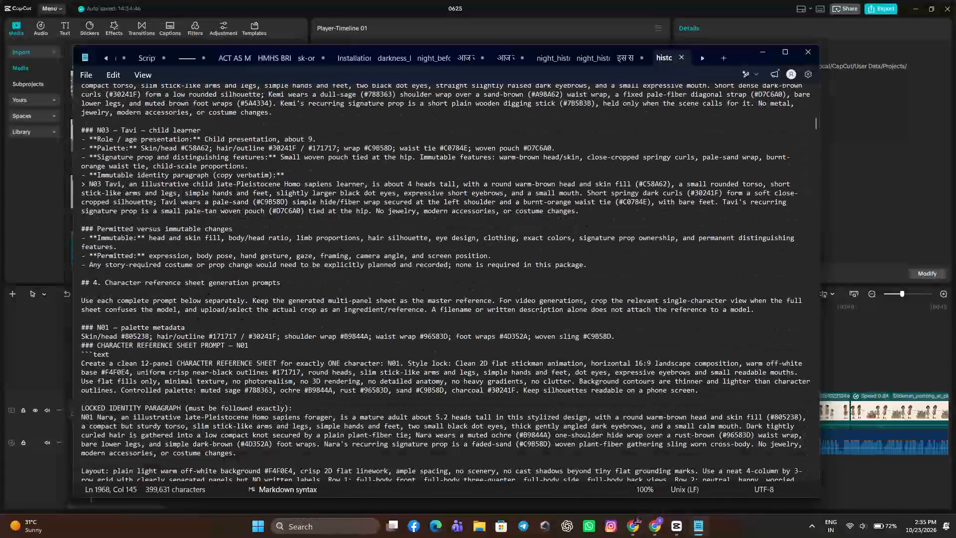
{"action": "scroll", "coordinate": [152, 273], "scroll_direction": "down", "scroll_amount": 15}
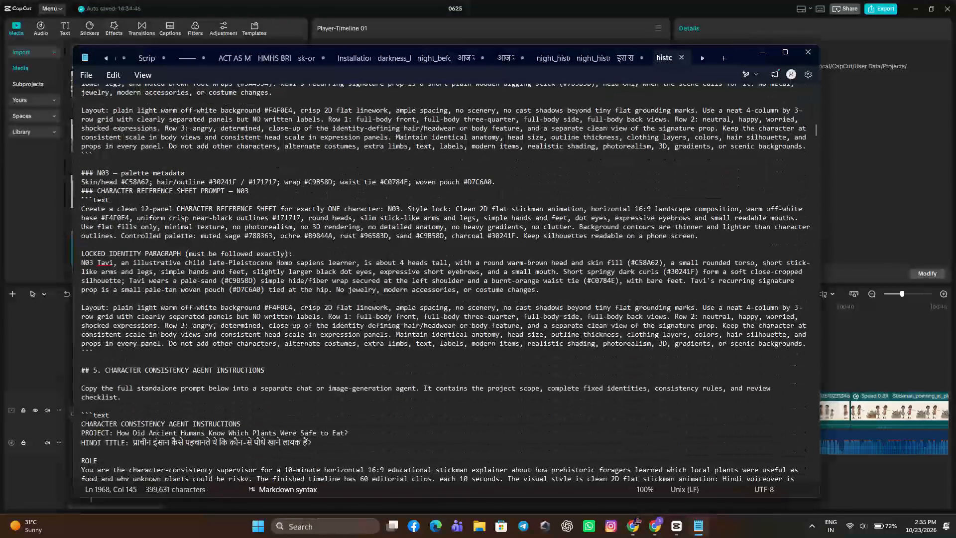
{"action": "scroll", "coordinate": [152, 273], "scroll_direction": "up", "scroll_amount": 5}
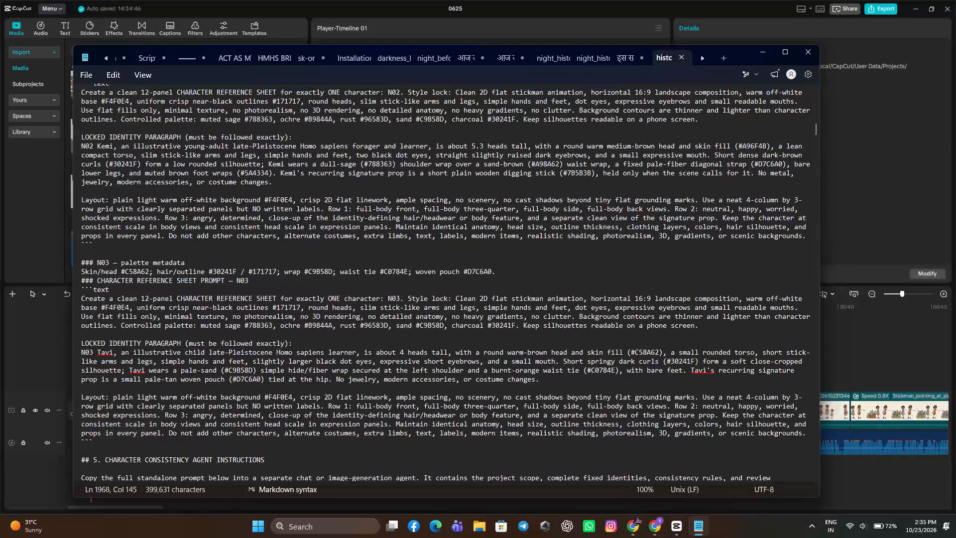
{"action": "scroll", "coordinate": [152, 273], "scroll_direction": "down", "scroll_amount": 19}
{"action": "scroll", "coordinate": [152, 274], "scroll_direction": "down", "scroll_amount": 2}
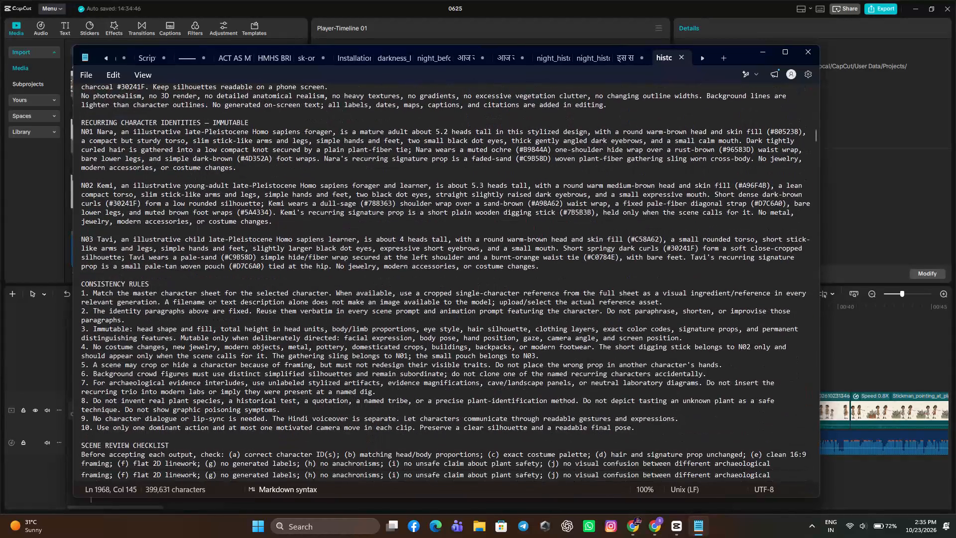
{"action": "scroll", "coordinate": [152, 274], "scroll_direction": "down", "scroll_amount": 14}
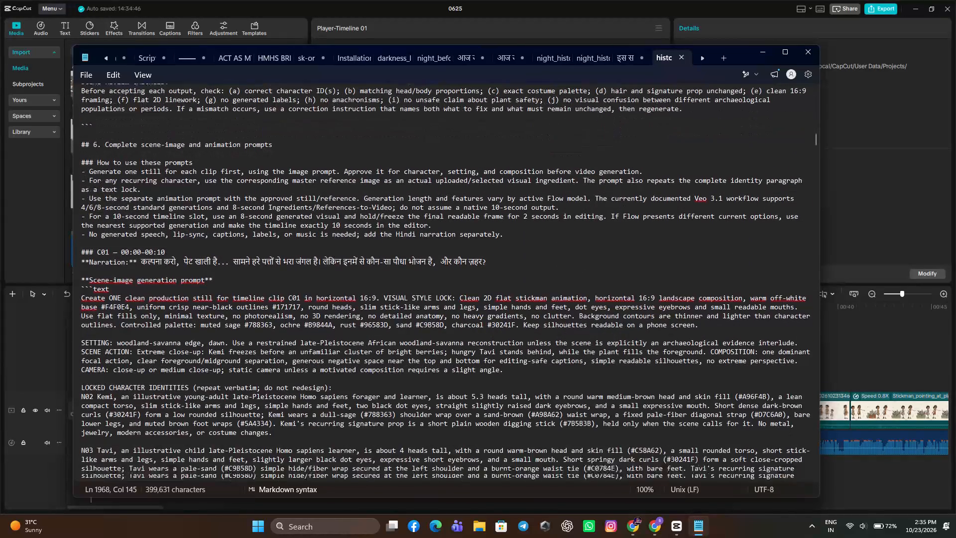
Examine the C01 narration, scene-image prompt and animation prompt, along with the start of the C02 entry.
{"action": "scroll", "coordinate": [152, 274], "scroll_direction": "down", "scroll_amount": 13}
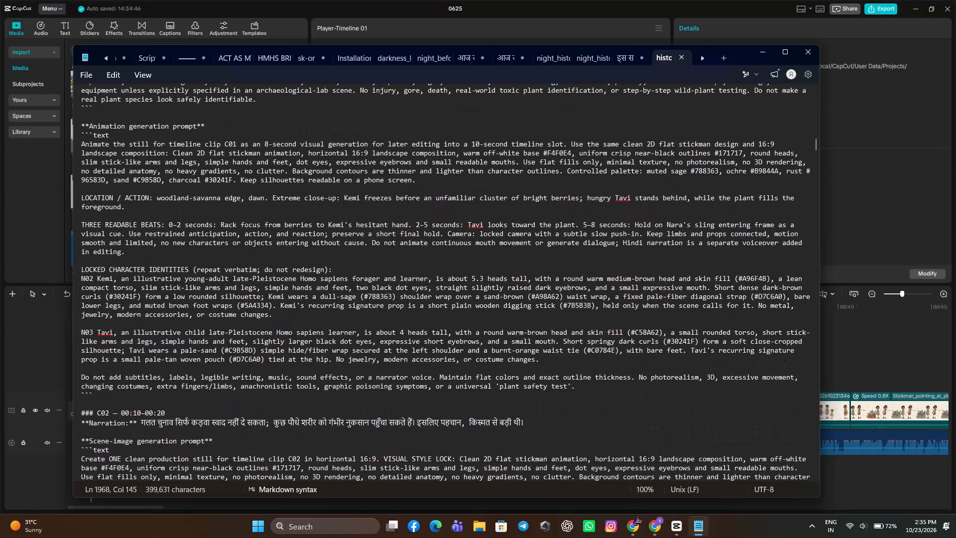
{"action": "scroll", "coordinate": [150, 274], "scroll_direction": "down", "scroll_amount": 1}
{"action": "scroll", "coordinate": [150, 274], "scroll_direction": "up", "scroll_amount": 5}
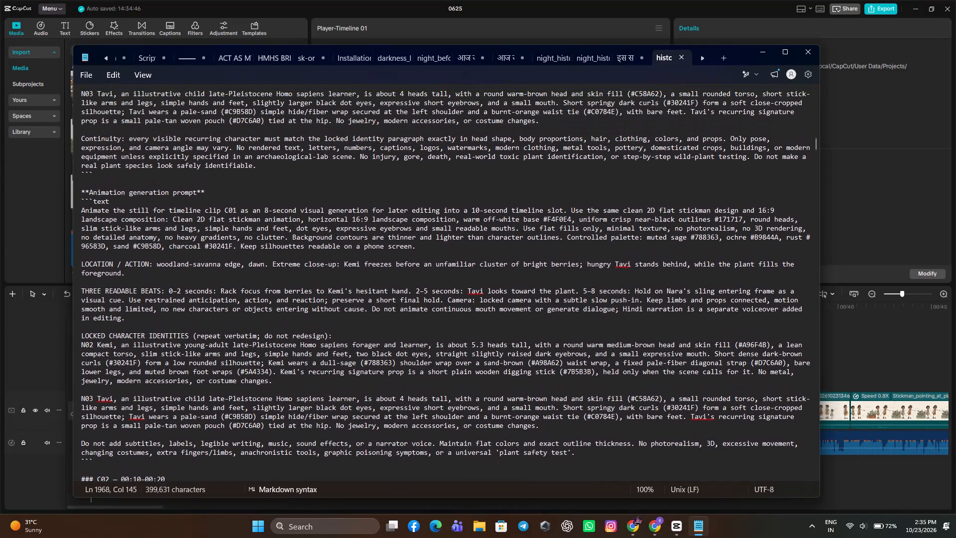
{"action": "scroll", "coordinate": [147, 268], "scroll_direction": "down", "scroll_amount": 5}
{"action": "scroll", "coordinate": [147, 268], "scroll_direction": "up", "scroll_amount": 5}
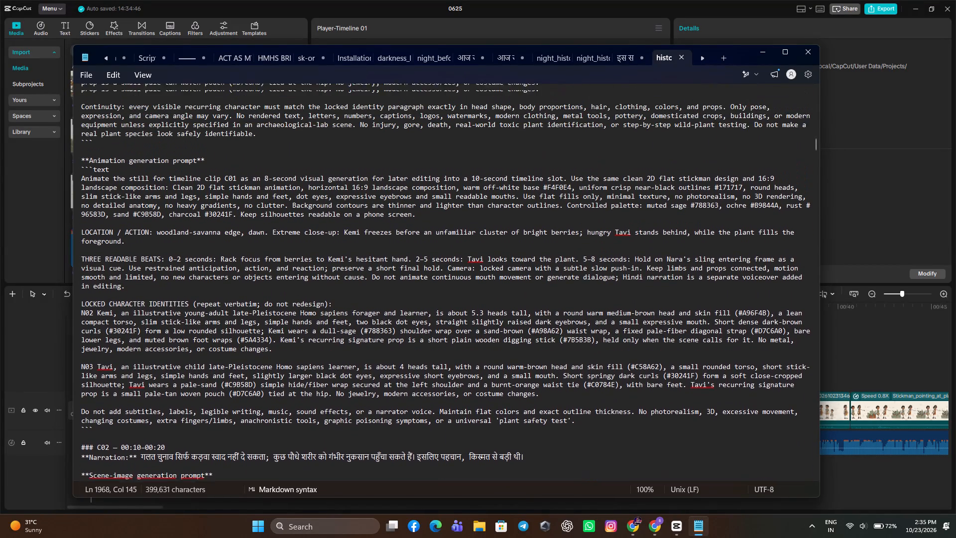
{"action": "scroll", "coordinate": [147, 268], "scroll_direction": "up", "scroll_amount": 9}
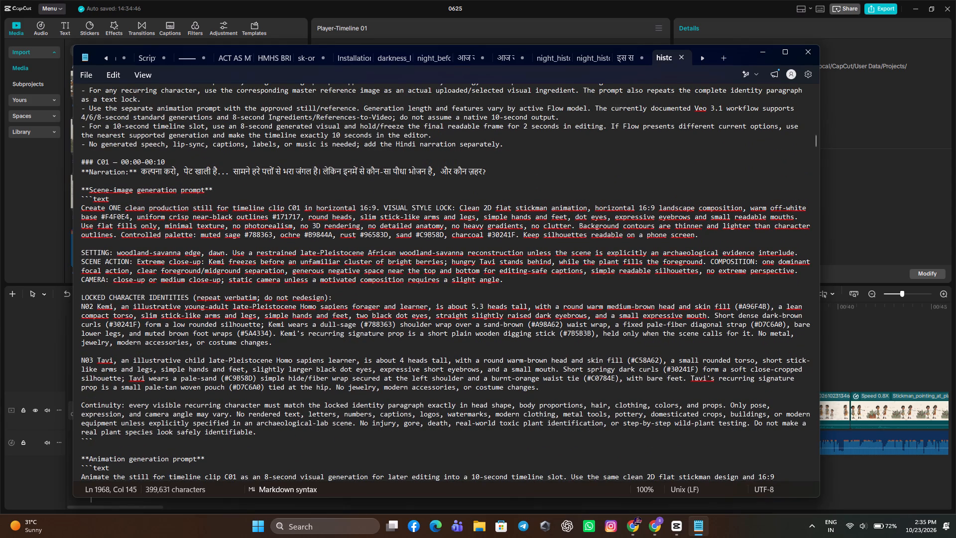
Play the CapCut timeline from its start and compare the opening voiceover with the C01 narration in Notepad.
{"action": "left_click", "coordinate": [766, 58]}
{"action": "left_click", "coordinate": [483, 274]}
{"action": "left_click", "coordinate": [491, 268]}
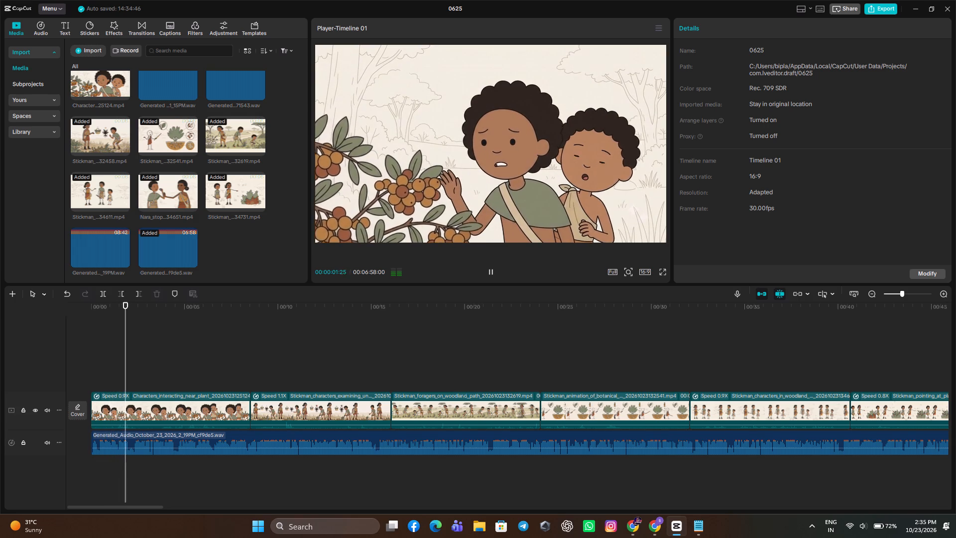
{"action": "left_click", "coordinate": [701, 537]}
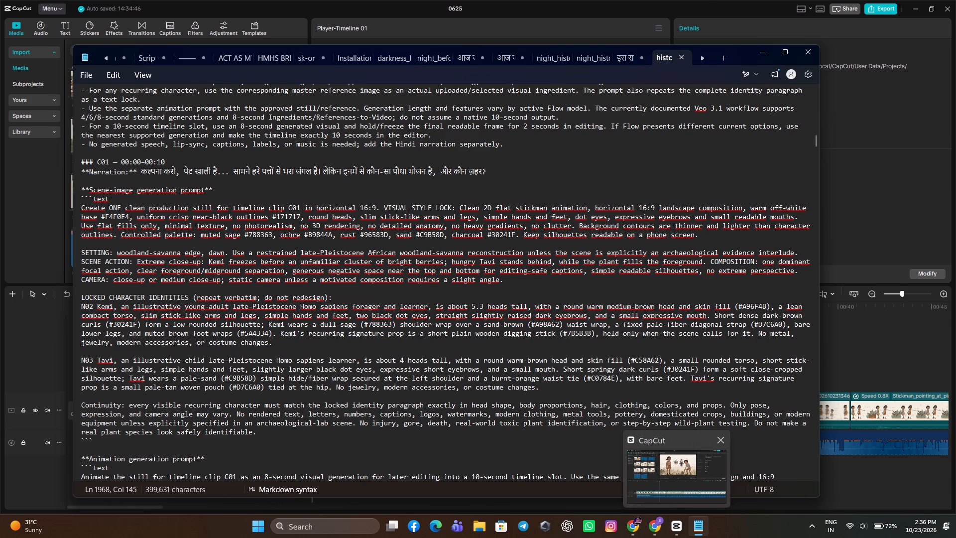
{"action": "left_click", "coordinate": [682, 533]}
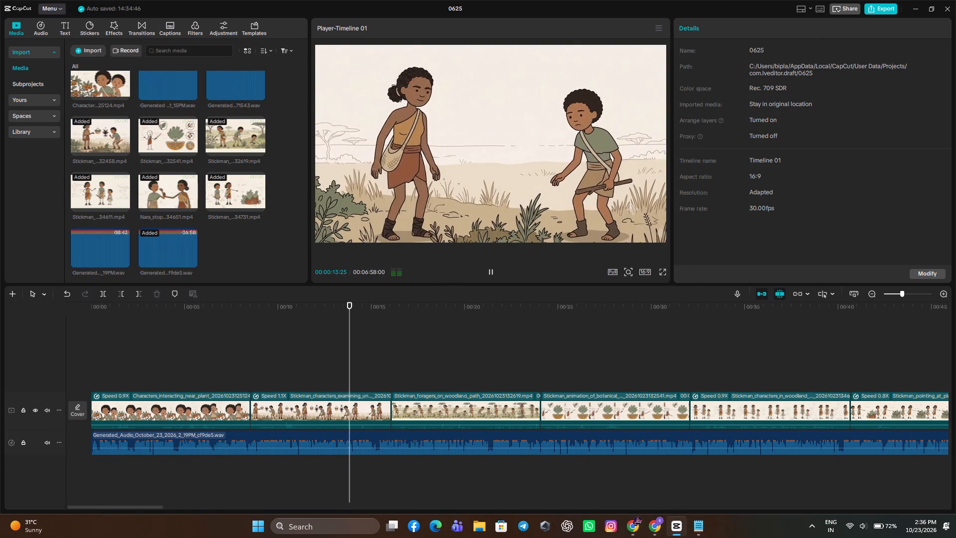
{"action": "left_click", "coordinate": [195, 363]}
{"action": "left_click_drag", "start_coordinate": [195, 363], "coordinate": [1, 365]}
{"action": "left_click", "coordinate": [489, 269]}
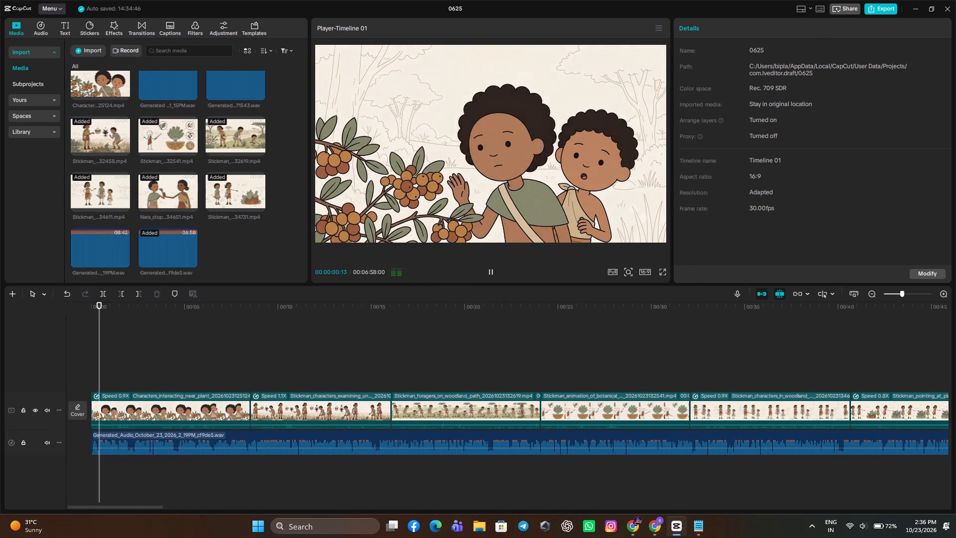
{"action": "left_click", "coordinate": [696, 525]}
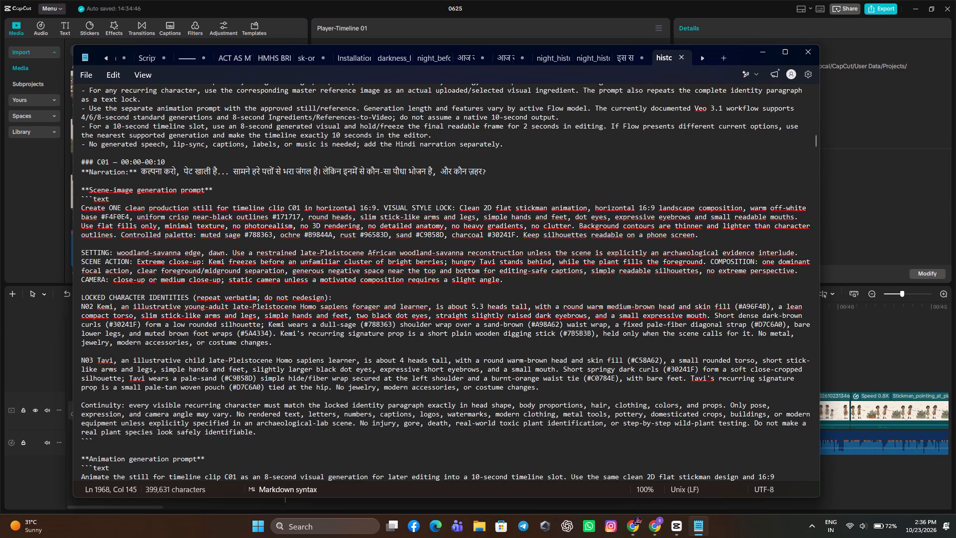
{"action": "left_click", "coordinate": [758, 48]}
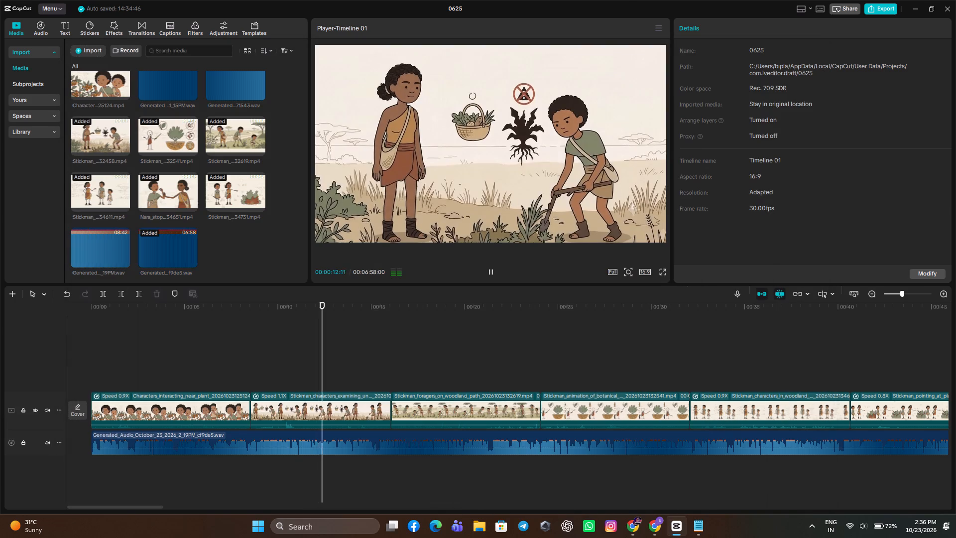
Replay the voiceover around the cut between the first two clips, checking the C01 narration in Notepad, and pause just past the cut.
{"action": "left_click", "coordinate": [235, 360]}
{"action": "left_click_drag", "start_coordinate": [235, 360], "coordinate": [226, 360]}
{"action": "double_click", "coordinate": [498, 271]}
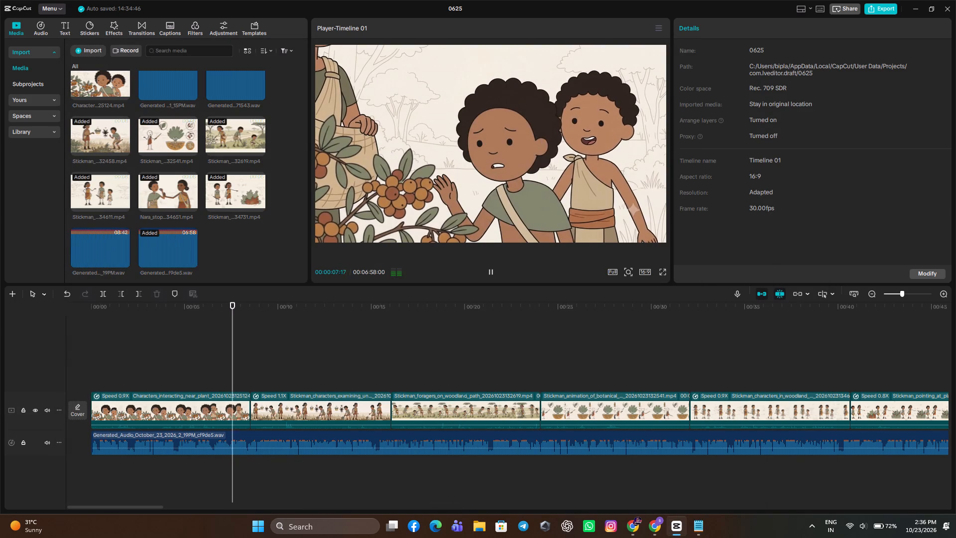
{"action": "left_click", "coordinate": [497, 271]}
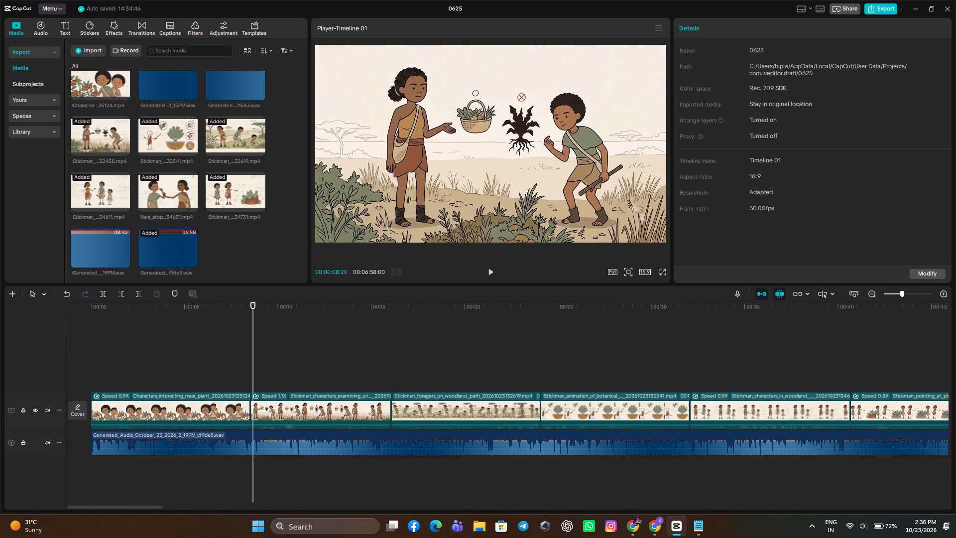
{"action": "left_click", "coordinate": [702, 531]}
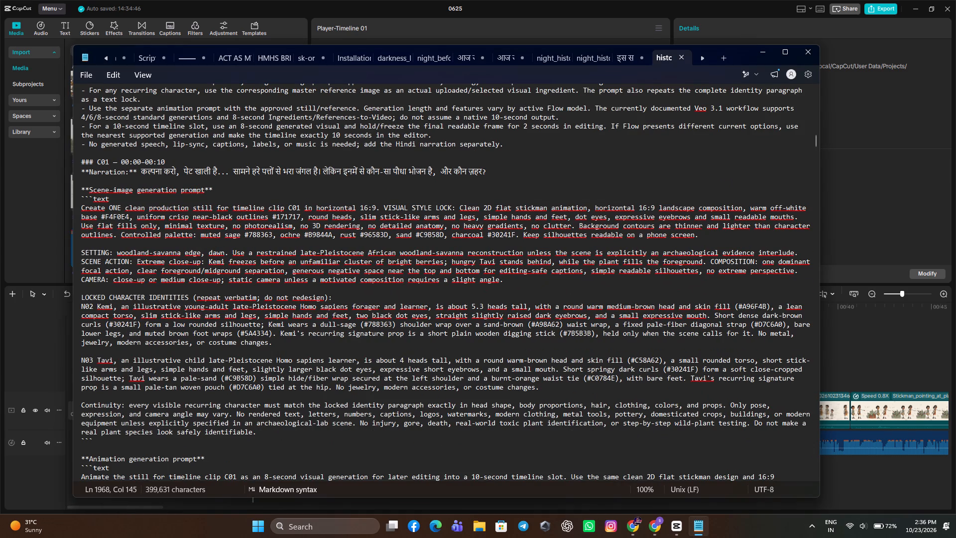
{"action": "left_click", "coordinate": [762, 53]}
{"action": "left_click", "coordinate": [222, 350]}
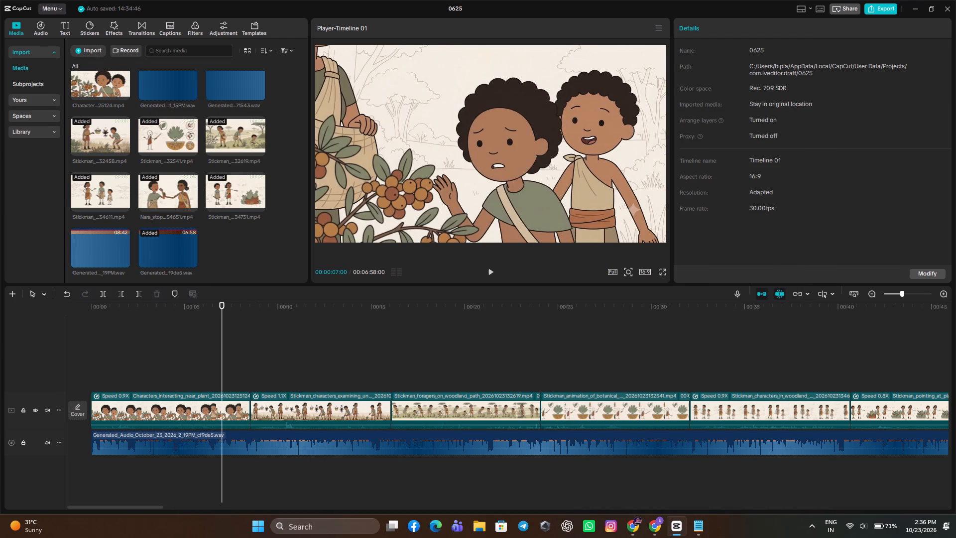
{"action": "left_click", "coordinate": [497, 266]}
{"action": "left_click", "coordinate": [495, 267]}
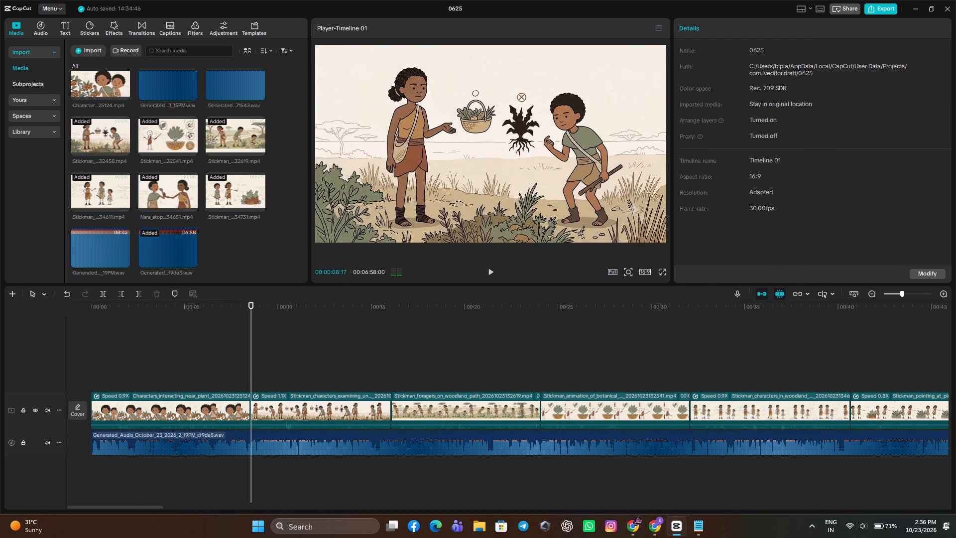
{"action": "left_click_drag", "start_coordinate": [249, 376], "coordinate": [241, 382]}
{"action": "left_click", "coordinate": [493, 275]}
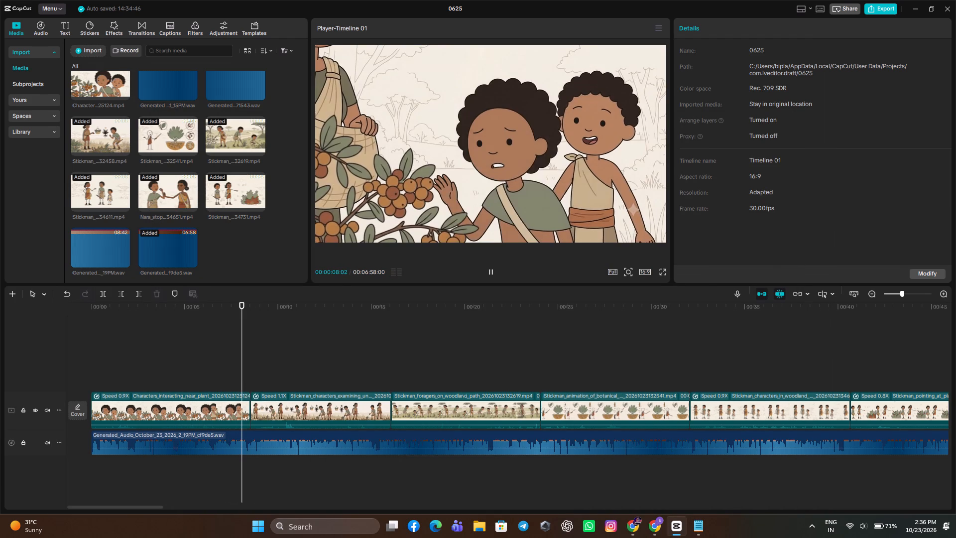
{"action": "left_click", "coordinate": [493, 274]}
{"action": "left_click", "coordinate": [253, 372]}
{"action": "left_click_drag", "start_coordinate": [253, 372], "coordinate": [252, 384]}
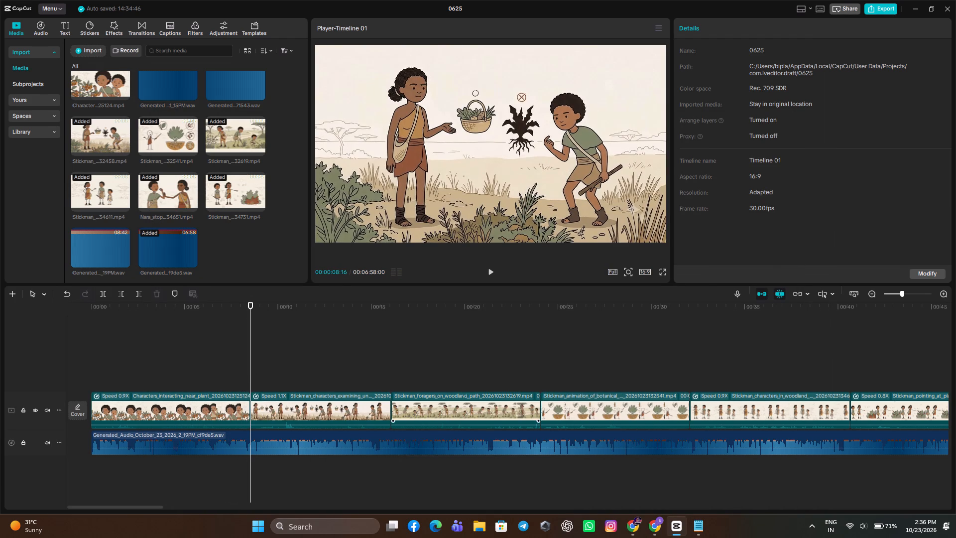
Return to the Notepad script over the Chrome window and review the C01 prompts through the C02 narration and scene-image prompt.
{"action": "left_click", "coordinate": [663, 526]}
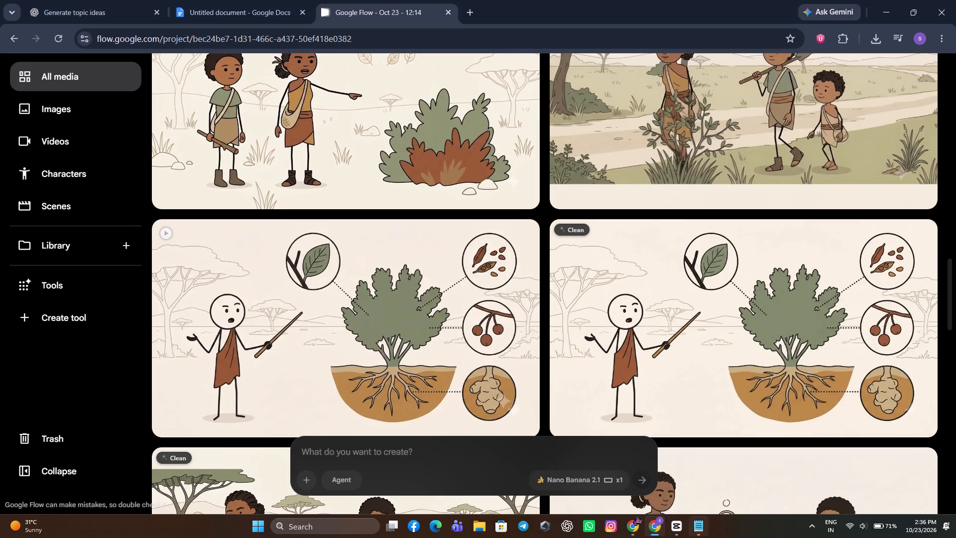
{"action": "left_click", "coordinate": [701, 533]}
{"action": "scroll", "coordinate": [91, 253], "scroll_direction": "down", "scroll_amount": 2}
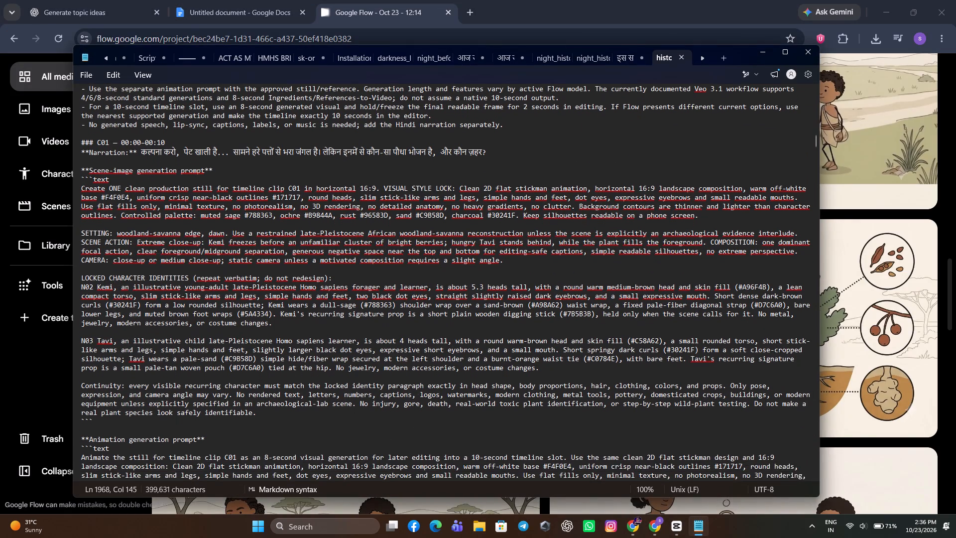
{"action": "scroll", "coordinate": [94, 249], "scroll_direction": "down", "scroll_amount": 4}
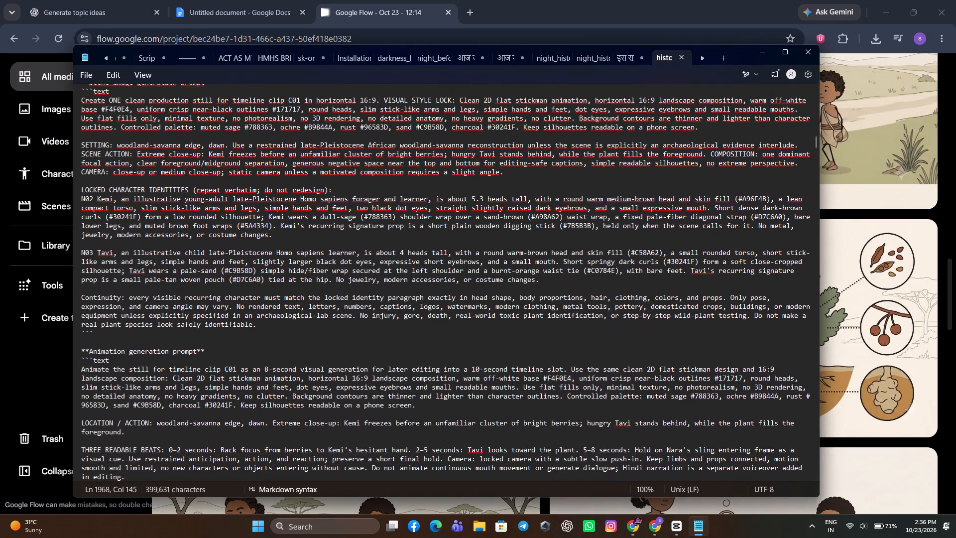
{"action": "scroll", "coordinate": [123, 192], "scroll_direction": "up", "scroll_amount": 4}
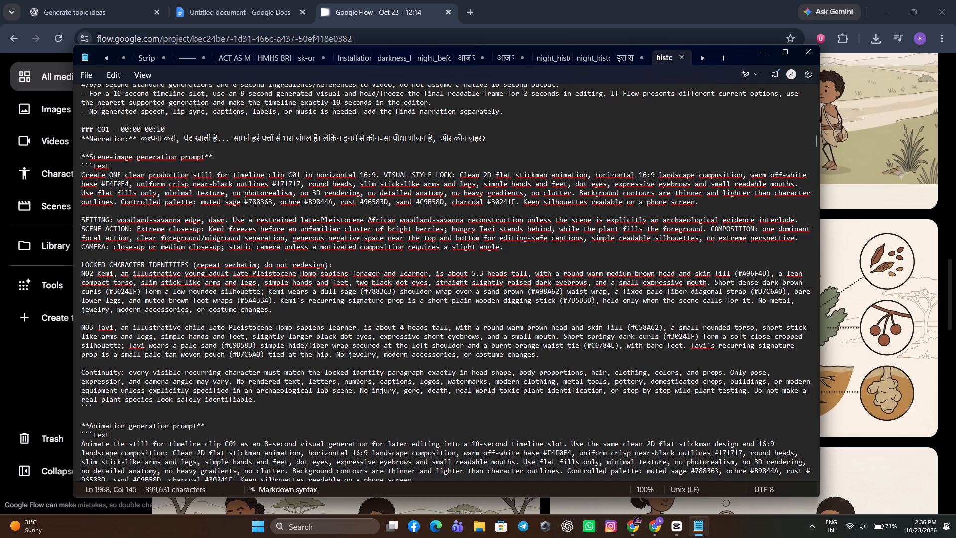
{"action": "scroll", "coordinate": [119, 302], "scroll_direction": "down", "scroll_amount": 11}
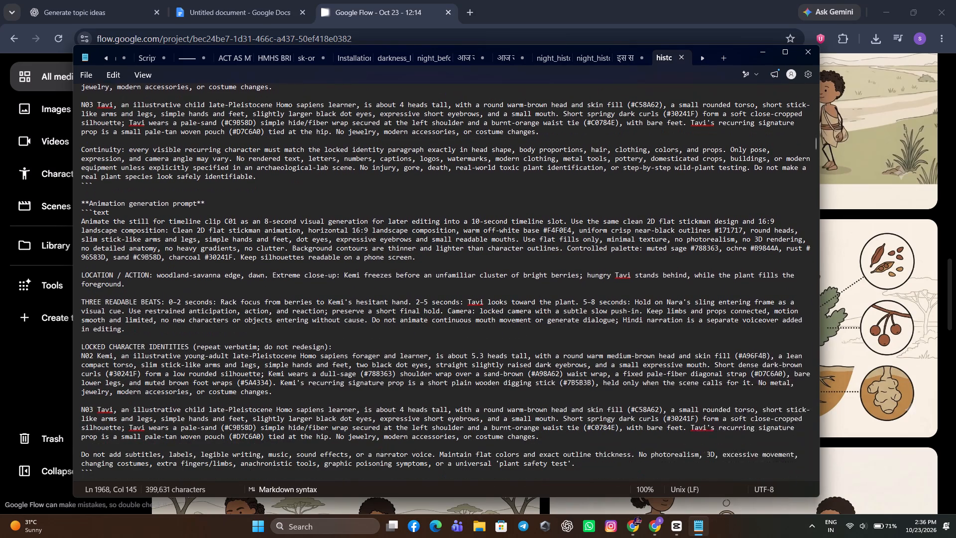
{"action": "scroll", "coordinate": [160, 247], "scroll_direction": "down", "scroll_amount": 4}
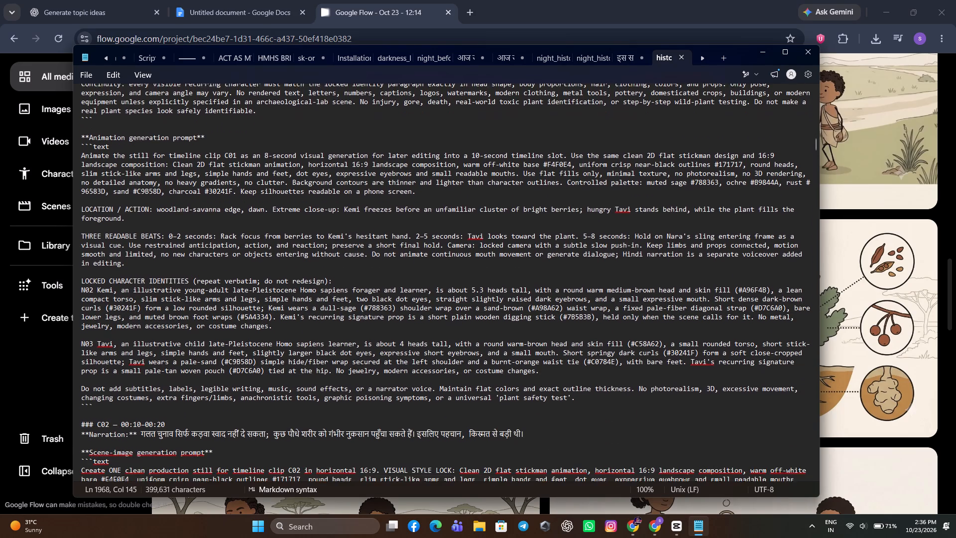
{"action": "scroll", "coordinate": [163, 242], "scroll_direction": "down", "scroll_amount": 6}
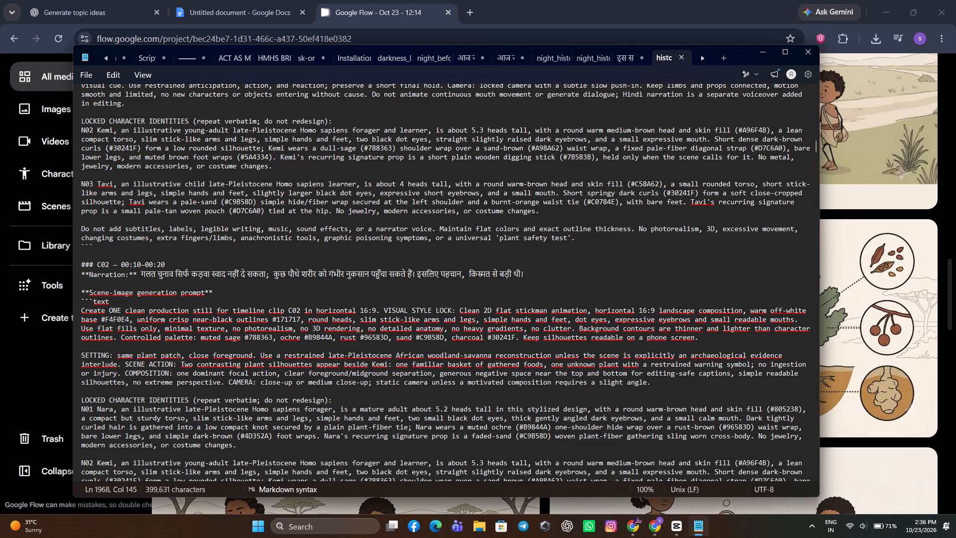
Switch to CapCut, play the voiceover from the start of the second clip, and compare it with the C02 narration in Notepad.
{"action": "left_click", "coordinate": [760, 49]}
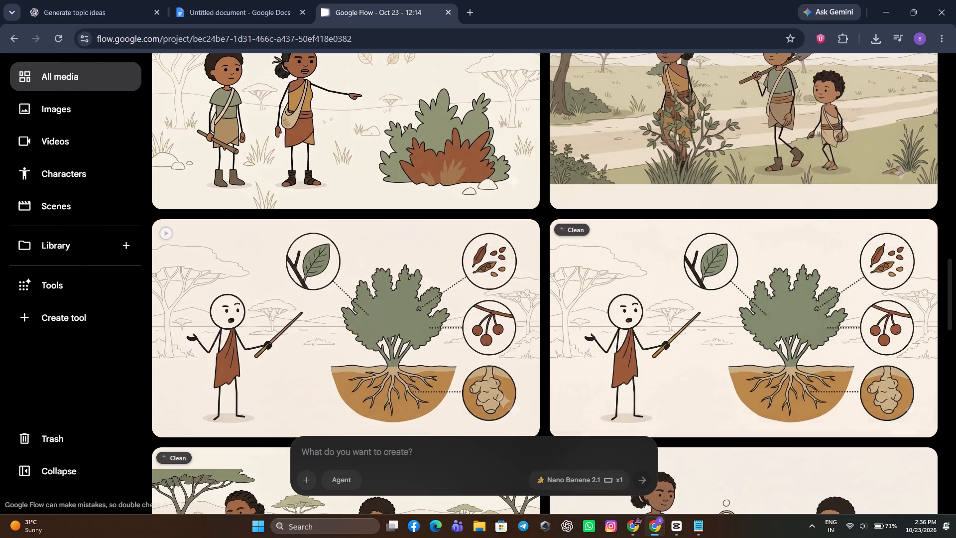
{"action": "left_click", "coordinate": [685, 529]}
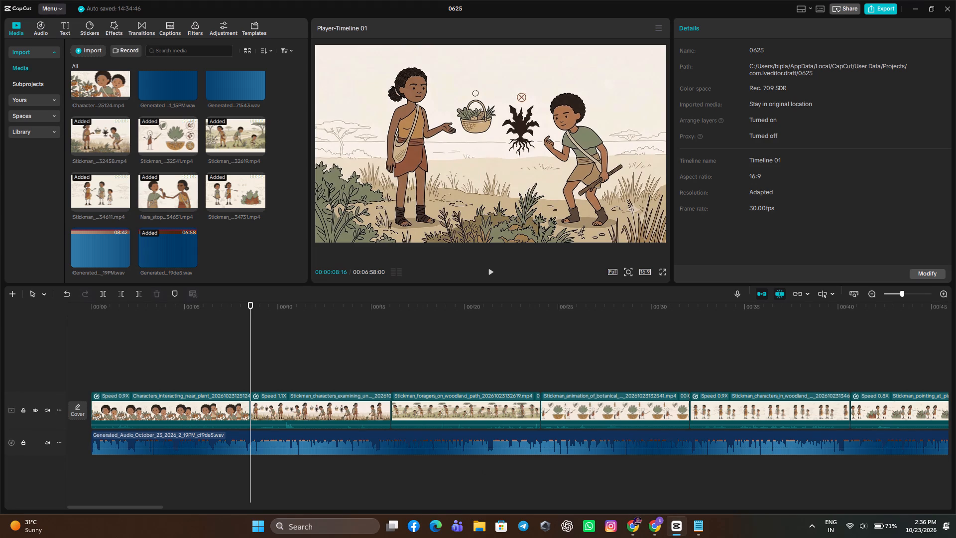
{"action": "left_click", "coordinate": [487, 273]}
{"action": "left_click", "coordinate": [487, 273]}
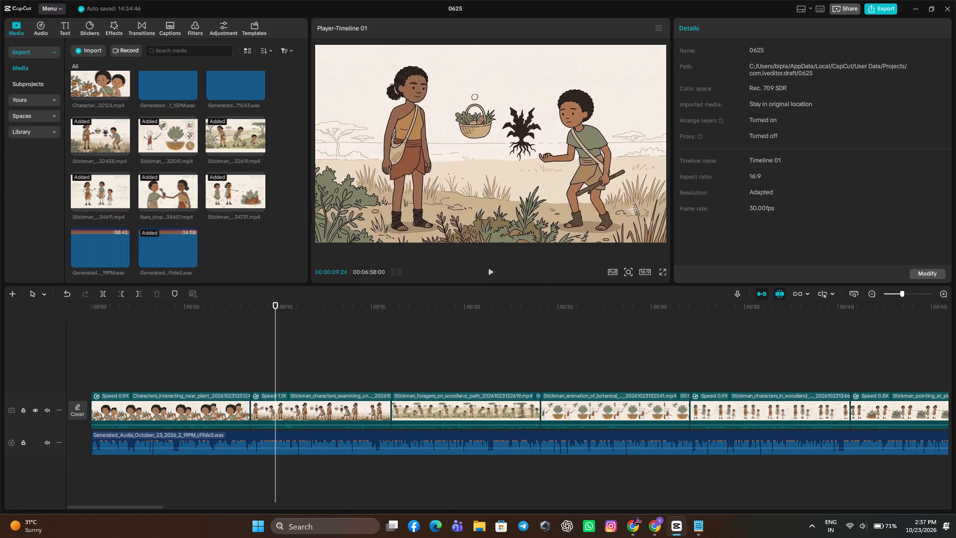
{"action": "left_click", "coordinate": [252, 370]}
{"action": "left_click_drag", "start_coordinate": [252, 370], "coordinate": [249, 375]}
{"action": "left_click", "coordinate": [491, 273]}
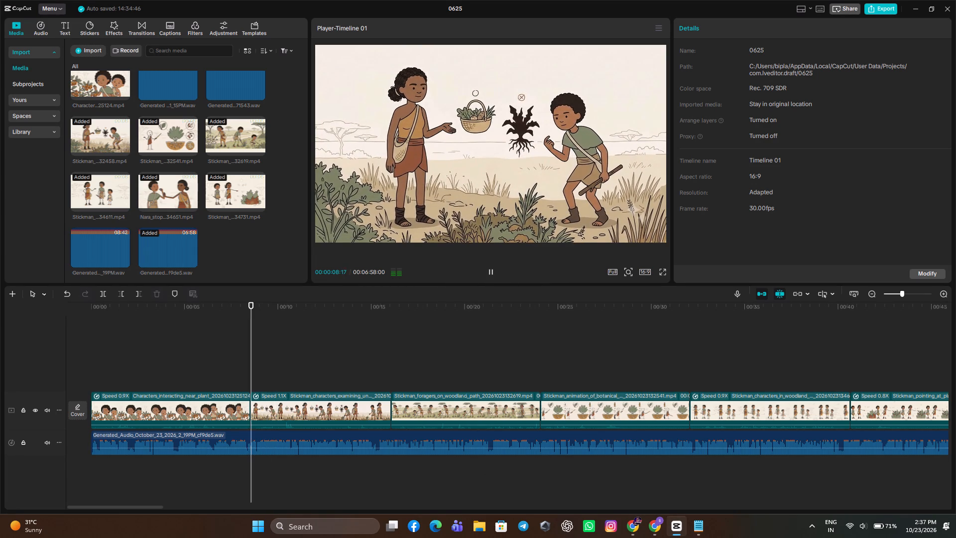
{"action": "left_click", "coordinate": [701, 535]}
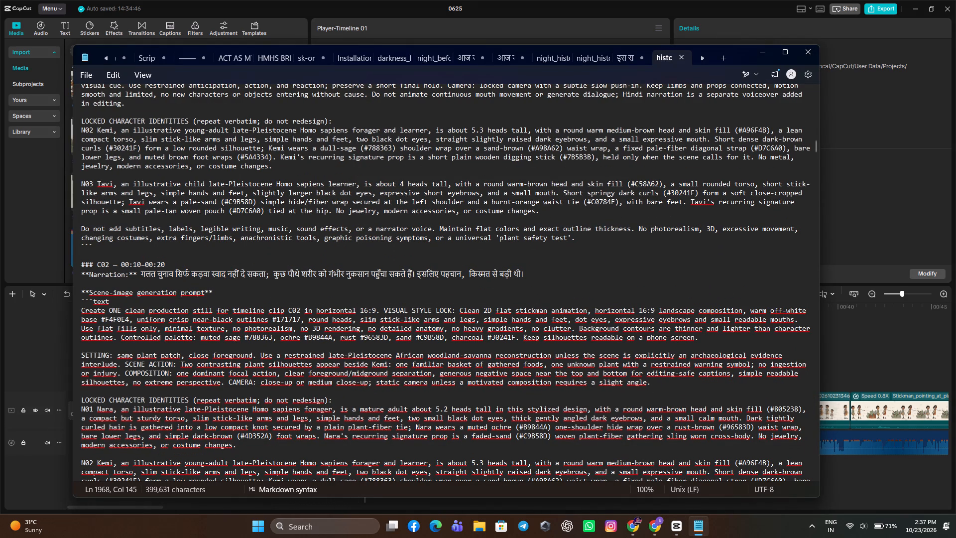
{"action": "left_click", "coordinate": [766, 55]}
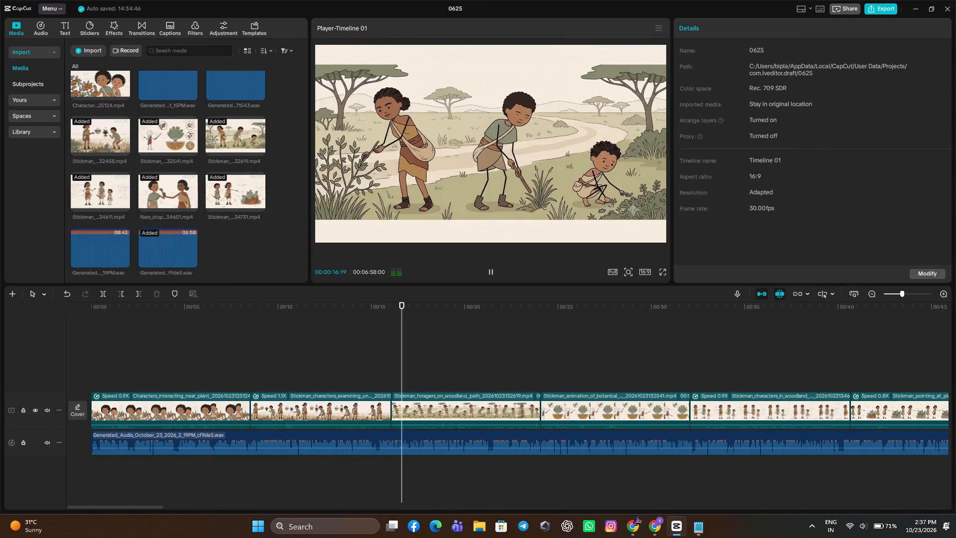
Replay the end of the second clip and park the playhead at its cut with the woodland-path foragers clip.
{"action": "left_click", "coordinate": [368, 350]}
{"action": "left_click_drag", "start_coordinate": [368, 350], "coordinate": [353, 357]}
{"action": "left_click", "coordinate": [491, 275]}
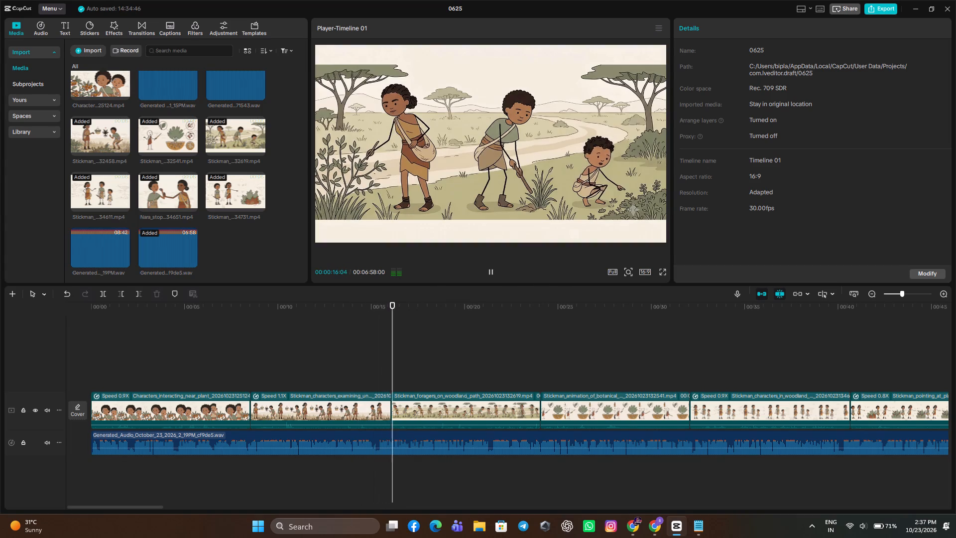
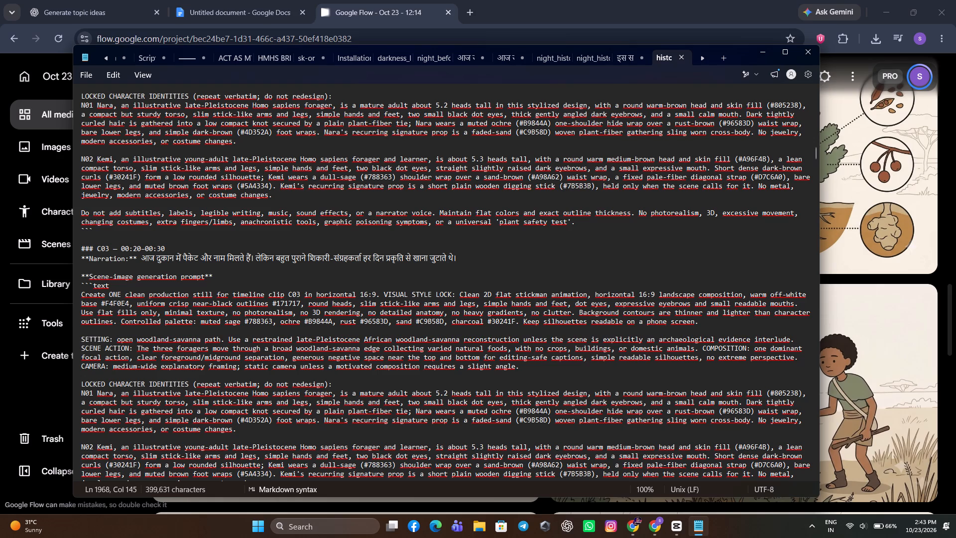
Switch to CapCut, play the woodland-path foragers clip from about 16 seconds, and pause at about 21 seconds.
{"action": "left_click", "coordinate": [676, 533]}
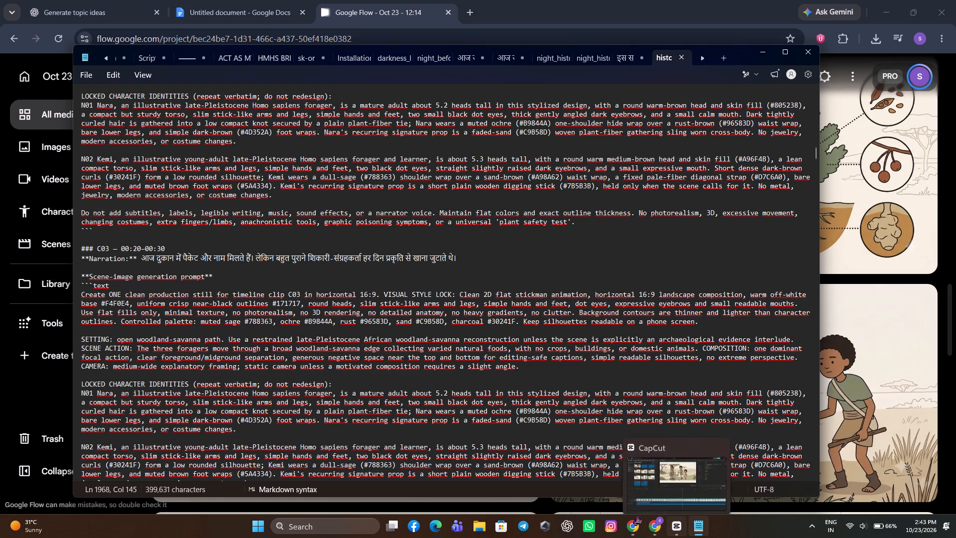
{"action": "left_click", "coordinate": [509, 372]}
{"action": "left_click", "coordinate": [494, 271]}
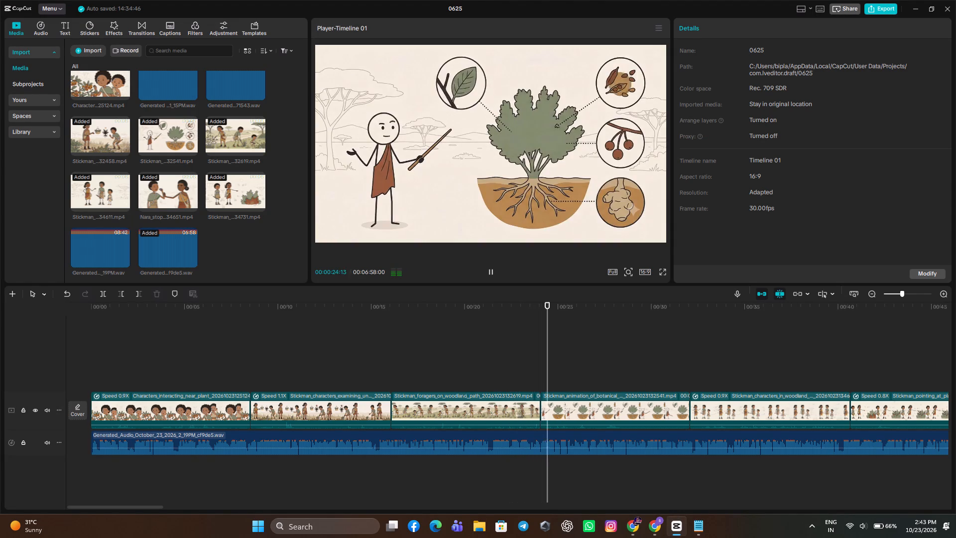
{"action": "left_click", "coordinate": [451, 369]}
{"action": "left_click_drag", "start_coordinate": [451, 369], "coordinate": [404, 377]}
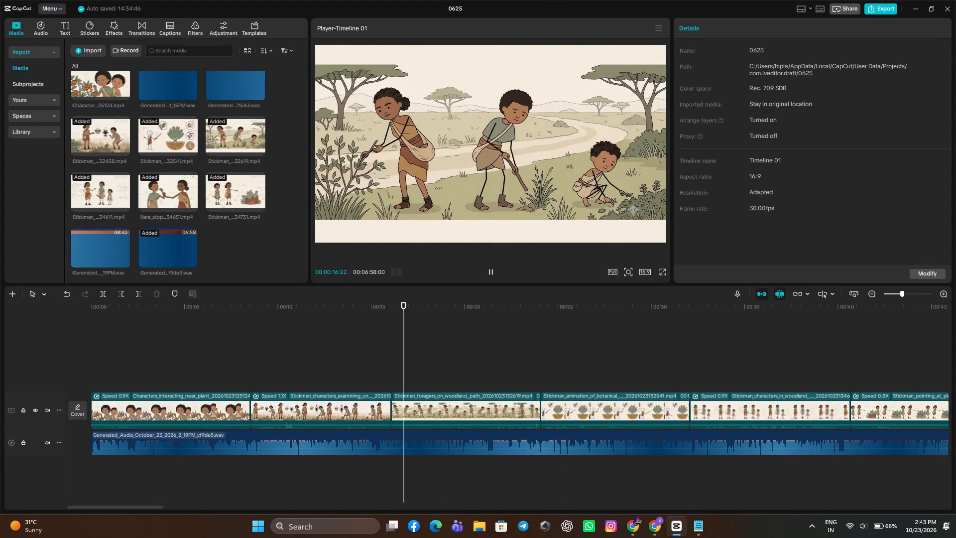
{"action": "left_click", "coordinate": [485, 269]}
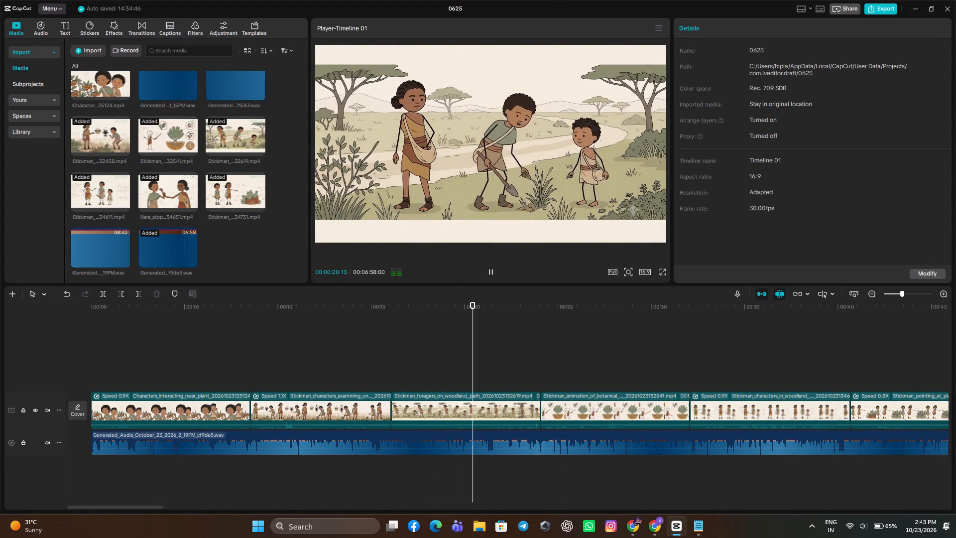
{"action": "left_click", "coordinate": [490, 269]}
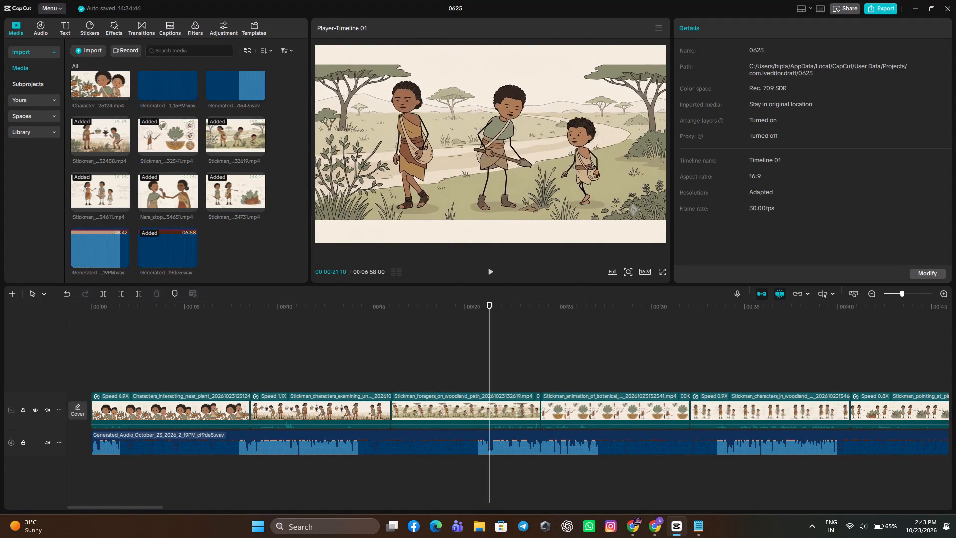
Set the woodland-path foragers clip's speed to about 1.53x so that it ends at about 21 seconds.
{"action": "left_click", "coordinate": [490, 341]}
{"action": "left_click", "coordinate": [509, 405]}
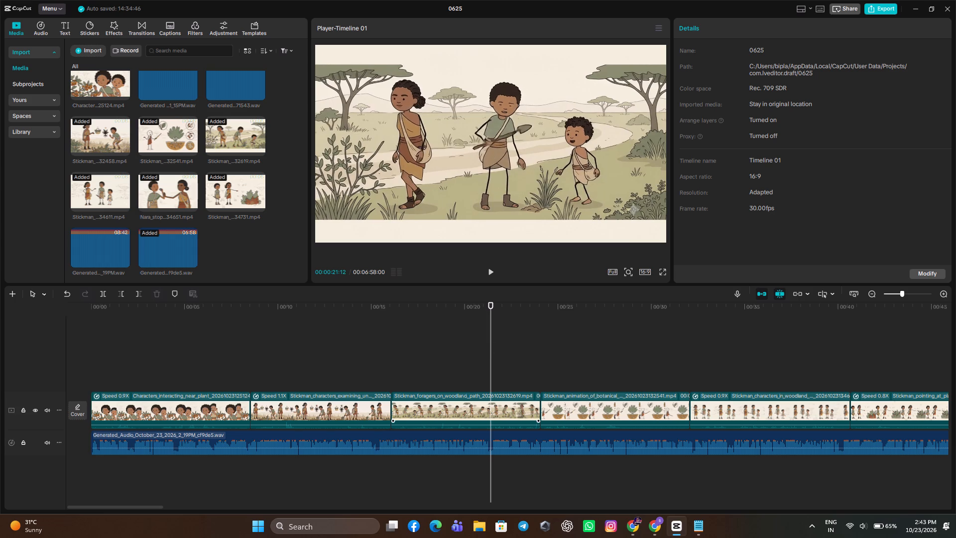
{"action": "left_click", "coordinate": [749, 31]}
{"action": "left_click", "coordinate": [735, 90]}
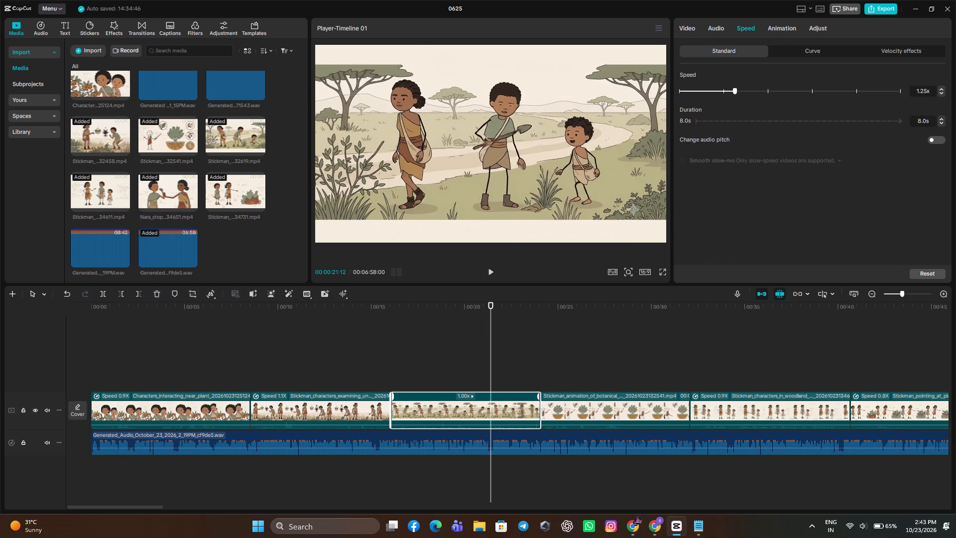
{"action": "left_click", "coordinate": [738, 90]}
{"action": "left_click", "coordinate": [747, 89]}
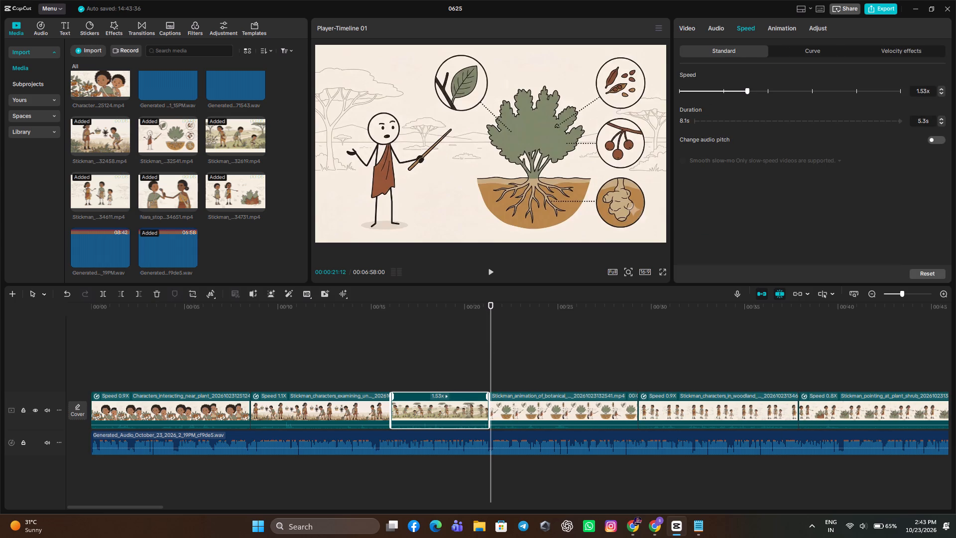
{"action": "left_click", "coordinate": [744, 90]}
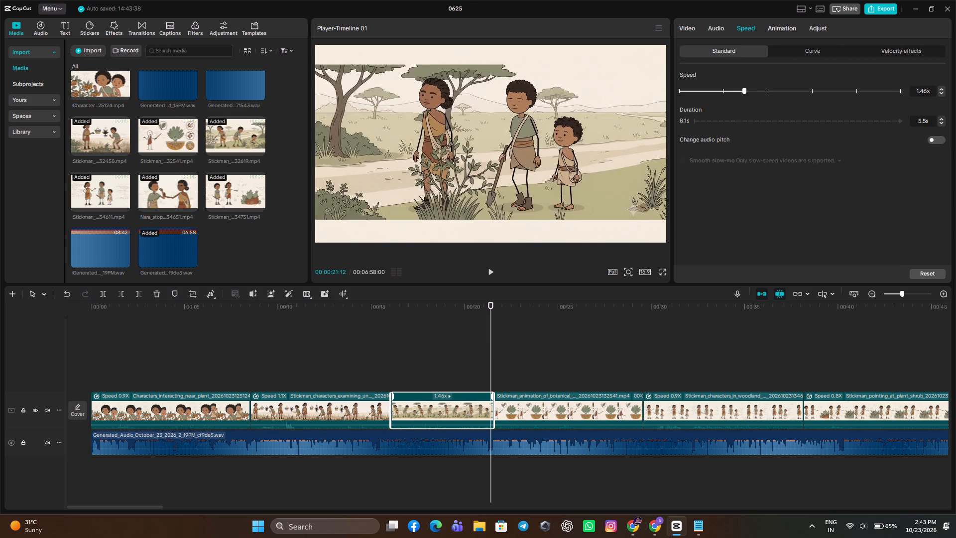
{"action": "left_click", "coordinate": [747, 89]}
{"action": "left_click", "coordinate": [466, 356]}
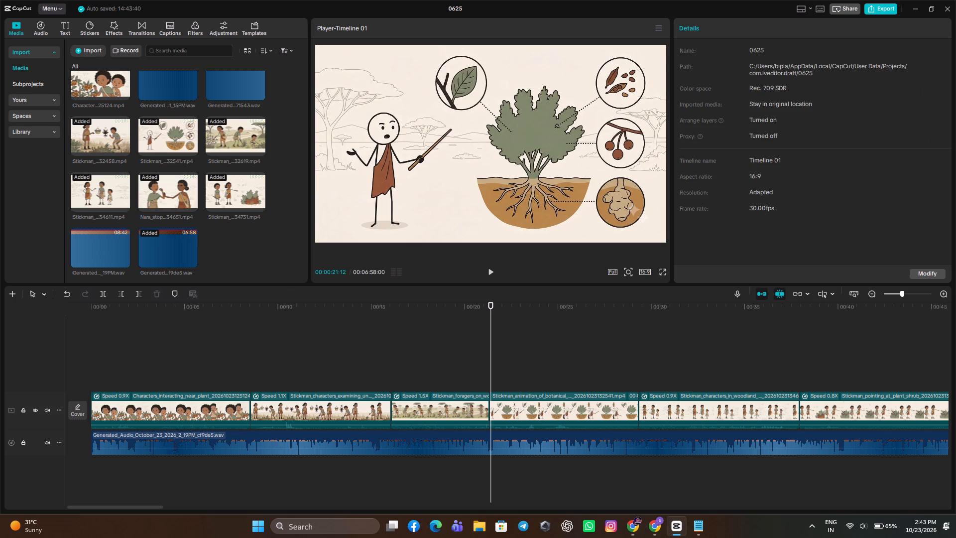
Play the start of the botanical plant clip against the voiceover and return the playhead to the cut at about 21 seconds.
{"action": "left_click", "coordinate": [489, 269]}
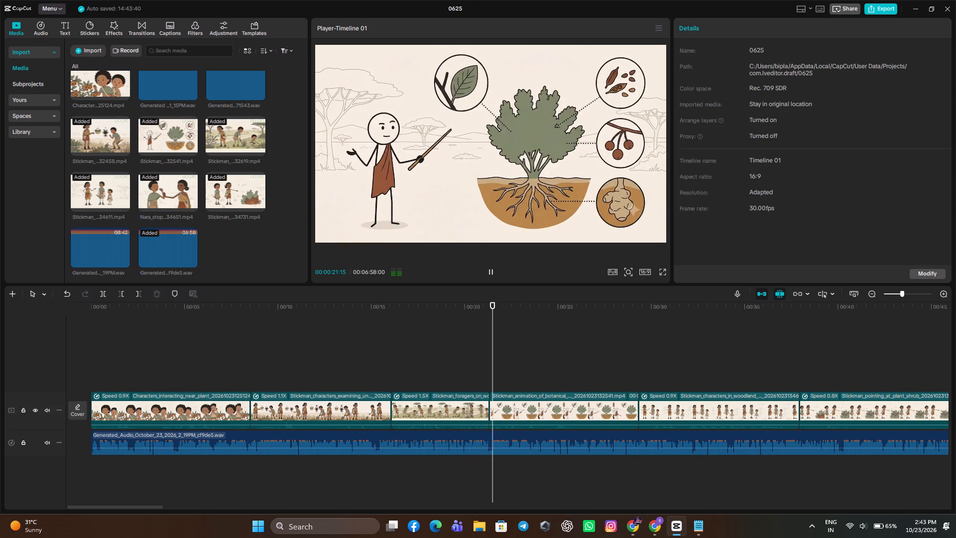
{"action": "left_click", "coordinate": [400, 368]}
{"action": "left_click_drag", "start_coordinate": [400, 368], "coordinate": [388, 378]}
{"action": "left_click", "coordinate": [487, 268]}
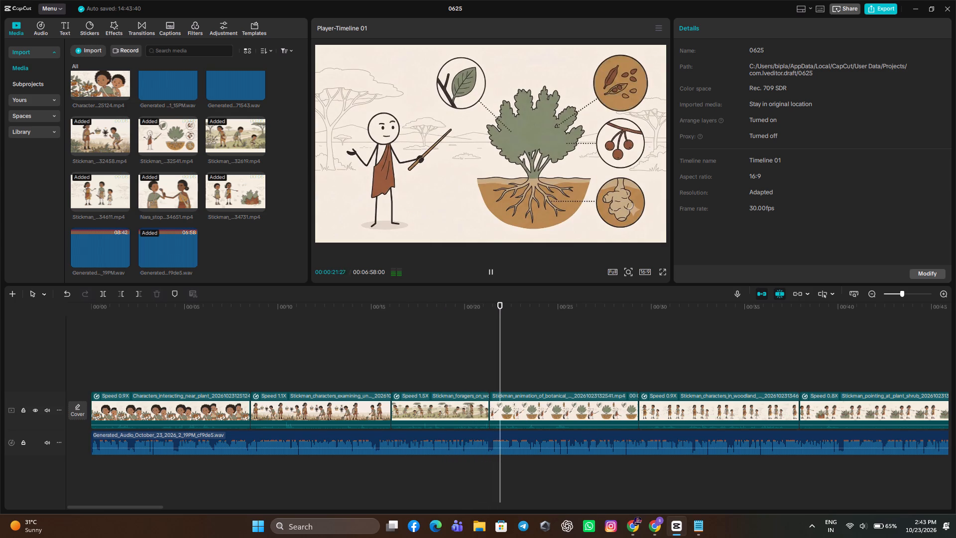
{"action": "left_click", "coordinate": [486, 369]}
{"action": "left_click_drag", "start_coordinate": [486, 369], "coordinate": [489, 375]}
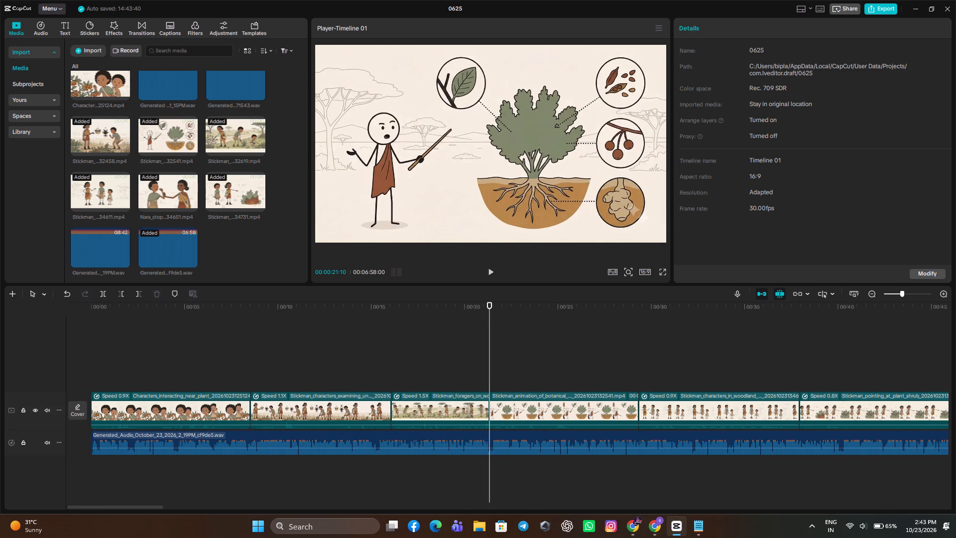
Switch to Google Flow in Chrome and load the image prompt of the botanical still with leaf, seeds, fruit and tuber.
{"action": "left_click", "coordinate": [661, 531]}
{"action": "scroll", "coordinate": [817, 222], "scroll_direction": "up", "scroll_amount": 3}
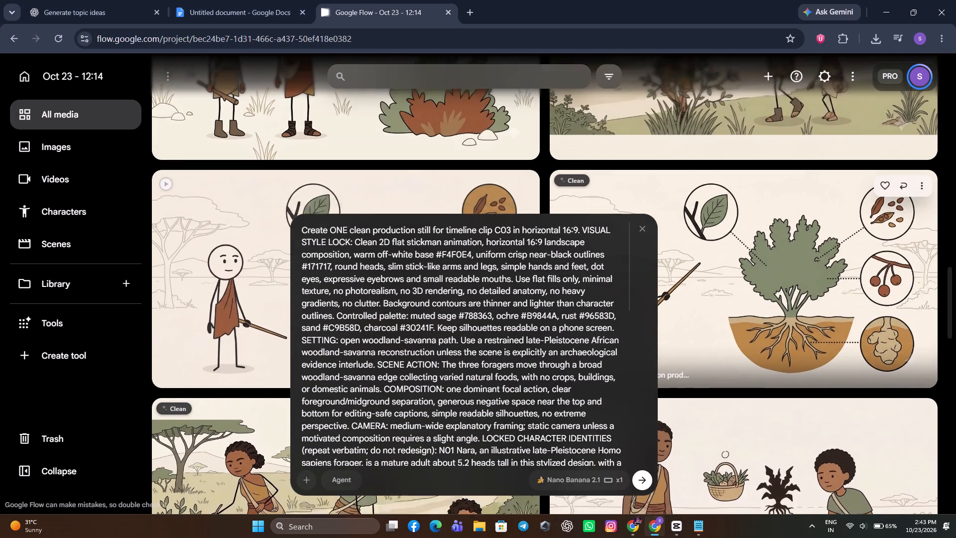
{"action": "left_click", "coordinate": [905, 194]}
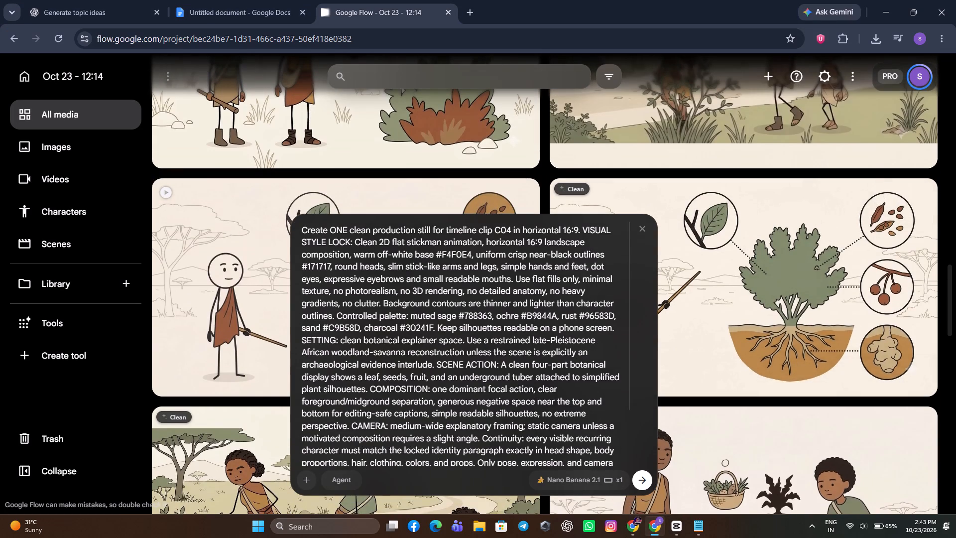
Switch to Notepad and read from the C03 prompts through to the C04 narration and scene-image prompt.
{"action": "left_click", "coordinate": [709, 526]}
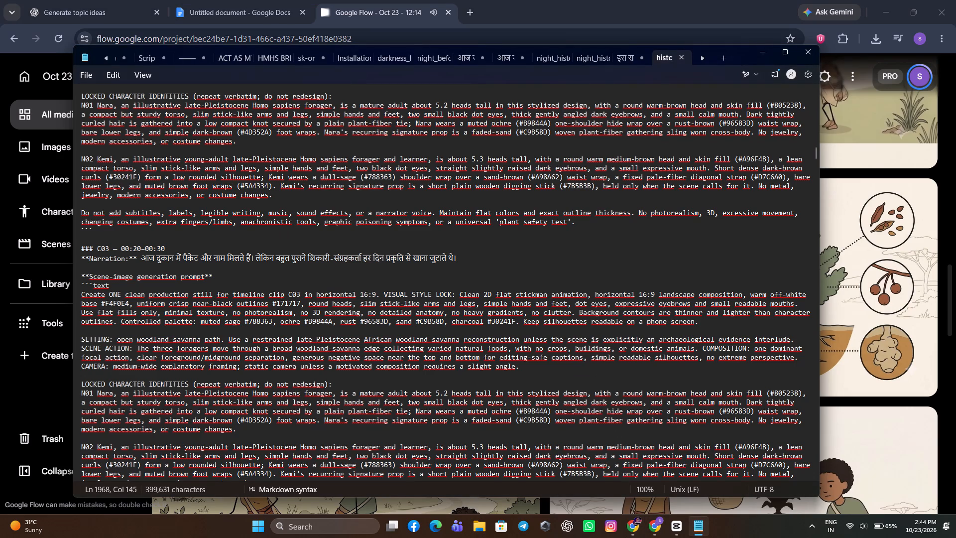
{"action": "scroll", "coordinate": [182, 252], "scroll_direction": "down", "scroll_amount": 9}
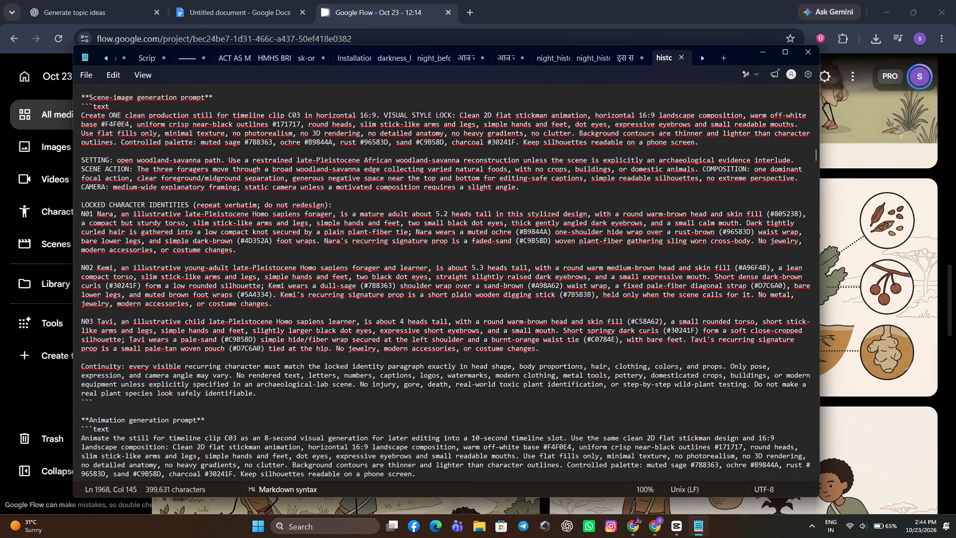
{"action": "scroll", "coordinate": [185, 250], "scroll_direction": "down", "scroll_amount": 11}
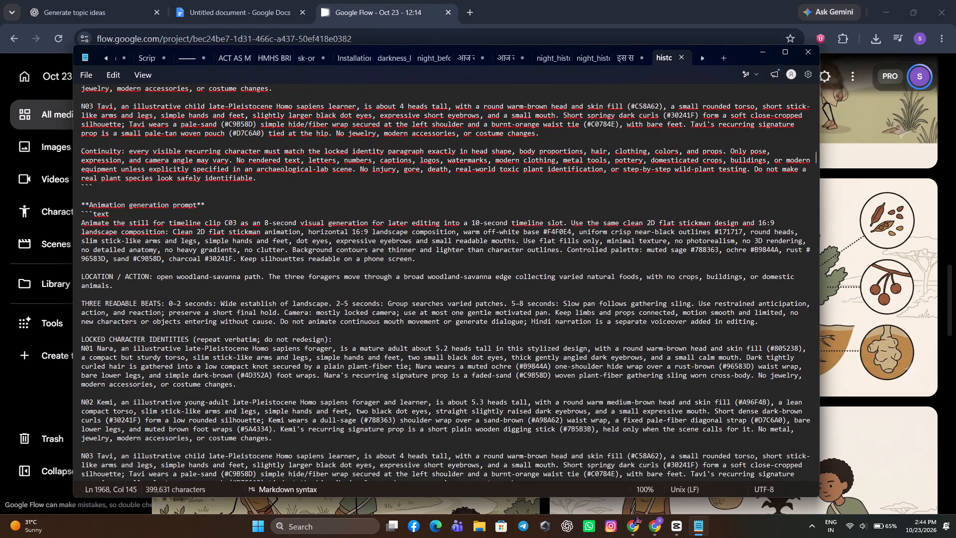
{"action": "scroll", "coordinate": [186, 257], "scroll_direction": "up", "scroll_amount": 10}
{"action": "scroll", "coordinate": [186, 257], "scroll_direction": "down", "scroll_amount": 4}
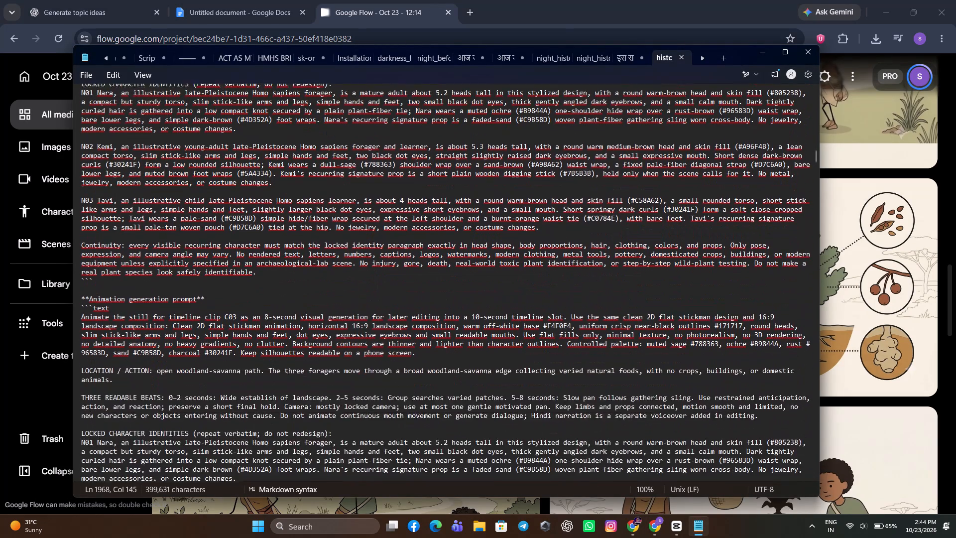
{"action": "scroll", "coordinate": [186, 257], "scroll_direction": "down", "scroll_amount": 8}
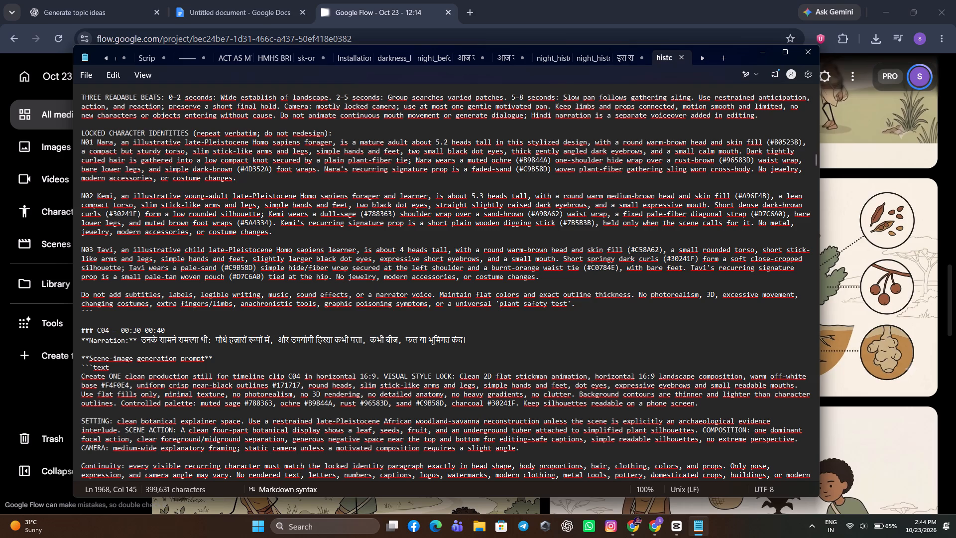
Switch to CapCut and replay the botanical plant clip from about 21 seconds, checking the voiceover against the C04 narration in Notepad.
{"action": "left_click", "coordinate": [679, 530]}
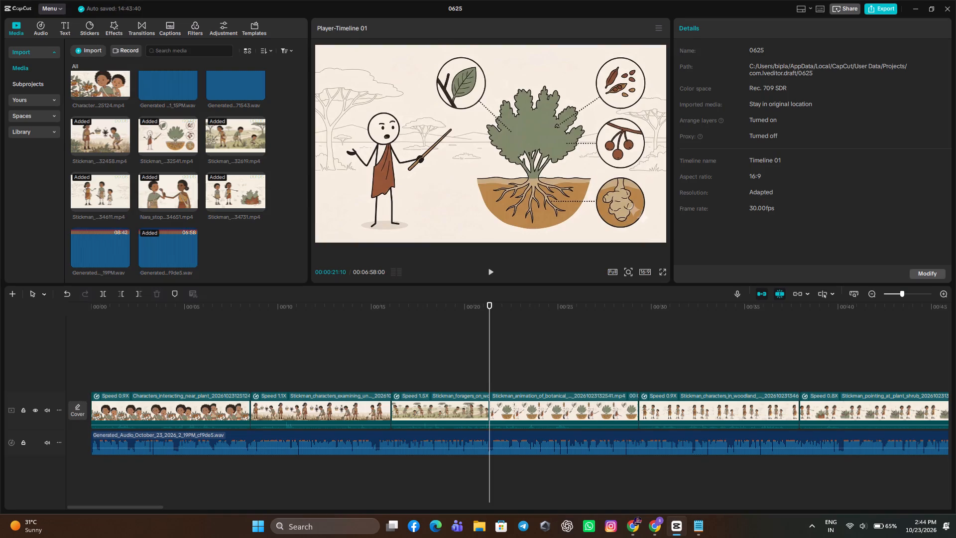
{"action": "left_click", "coordinate": [491, 270]}
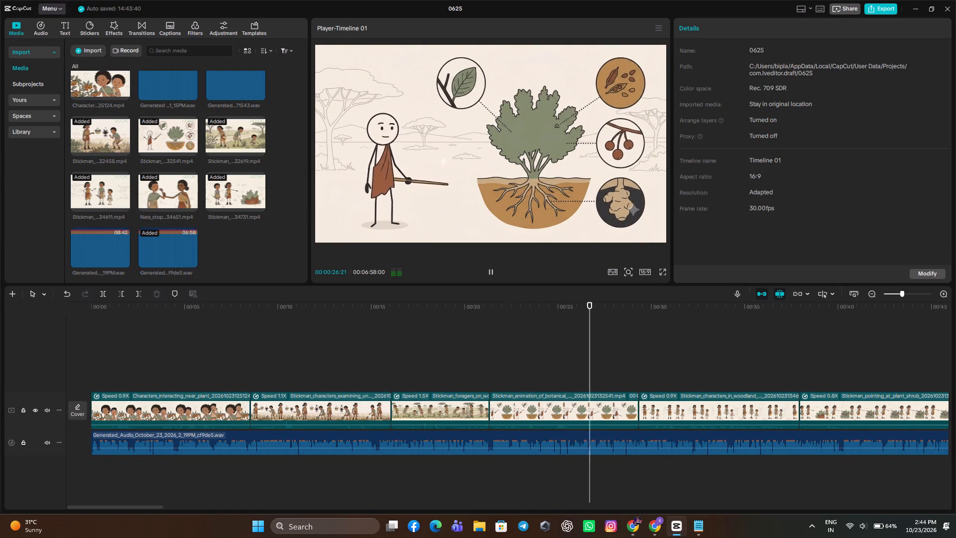
{"action": "left_click", "coordinate": [491, 270]}
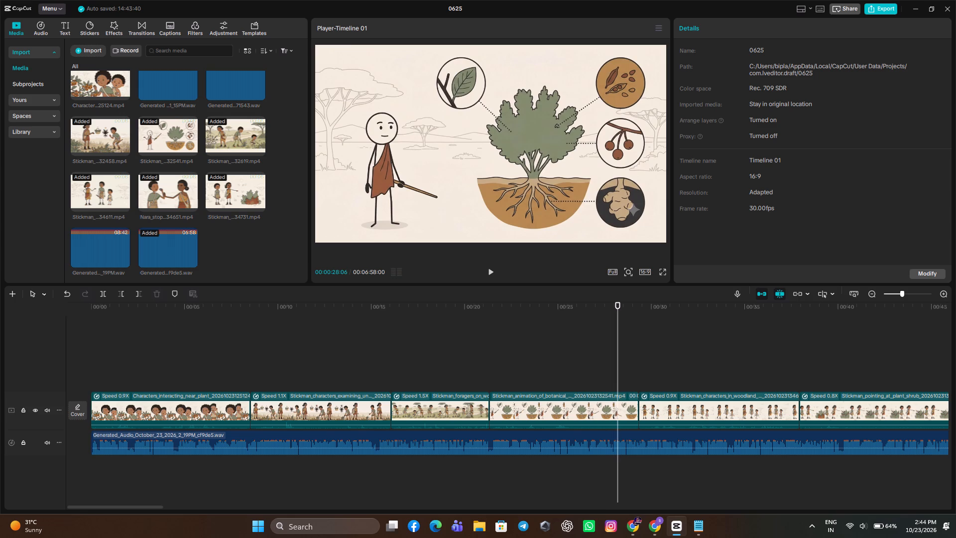
{"action": "left_click", "coordinate": [697, 518]}
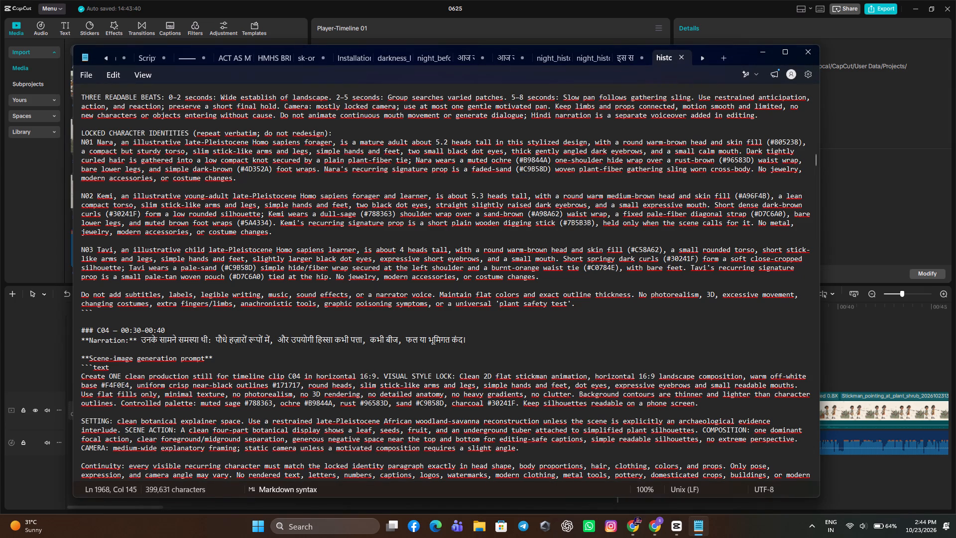
{"action": "left_click", "coordinate": [701, 527]}
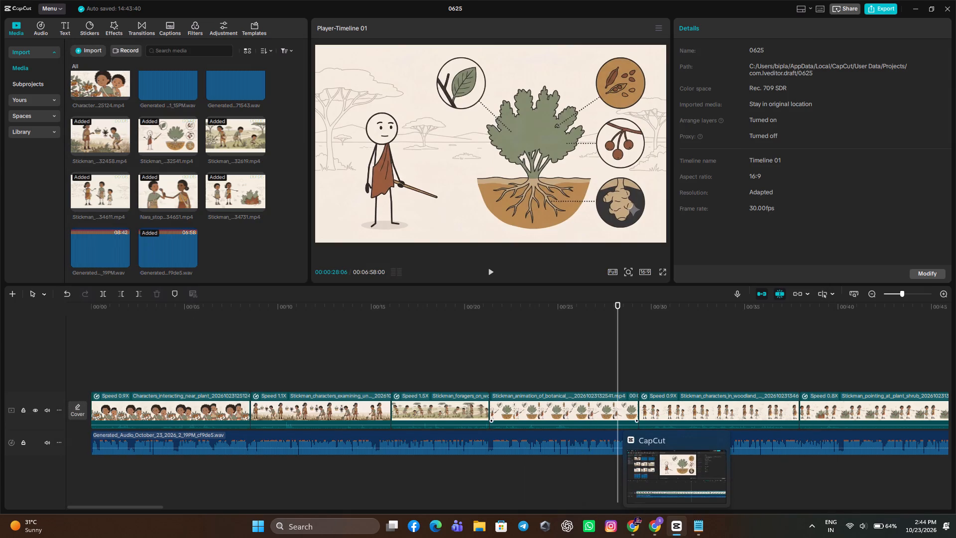
{"action": "left_click", "coordinate": [539, 376]}
{"action": "left_click", "coordinate": [493, 275]}
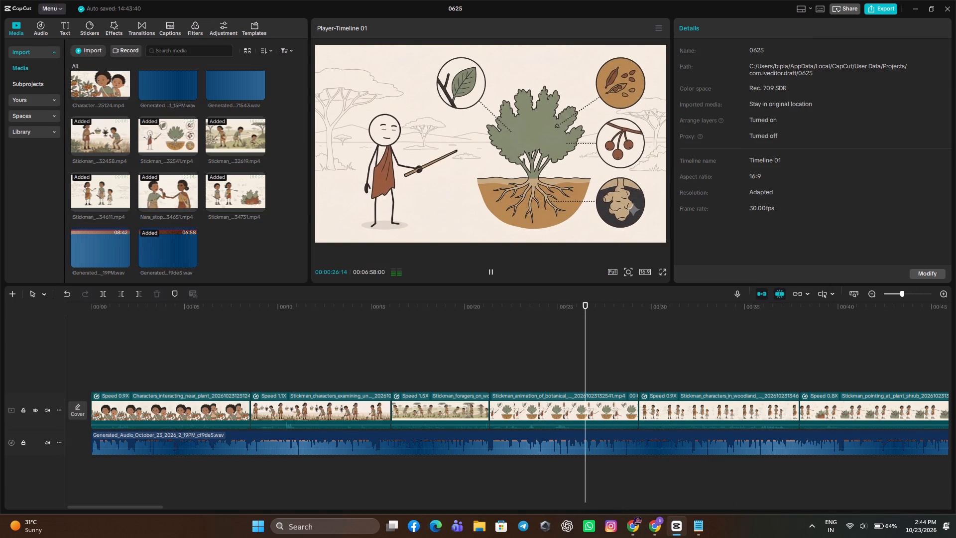
{"action": "left_click", "coordinate": [493, 275]}
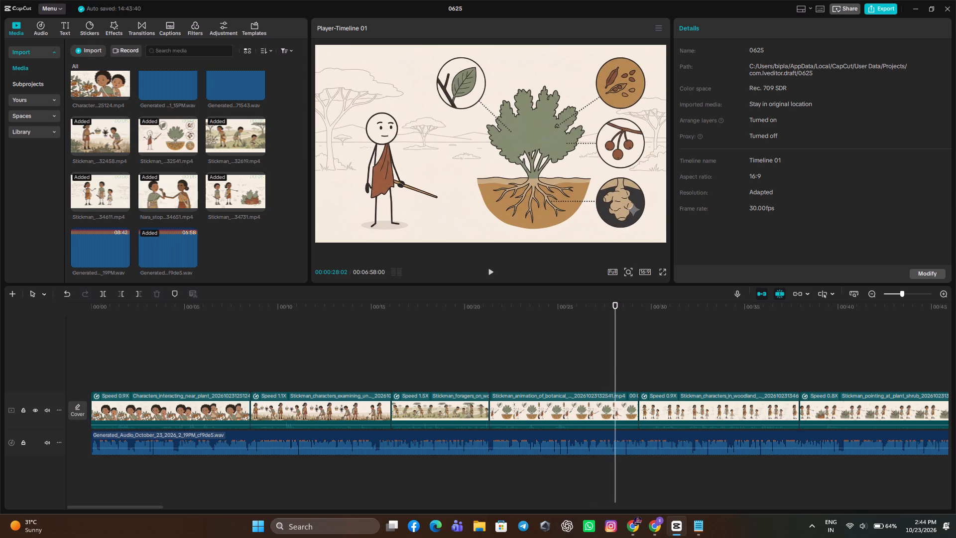
{"action": "left_click_drag", "start_coordinate": [616, 360], "coordinate": [482, 404]}
{"action": "left_click", "coordinate": [481, 268]}
{"action": "left_click", "coordinate": [484, 269]}
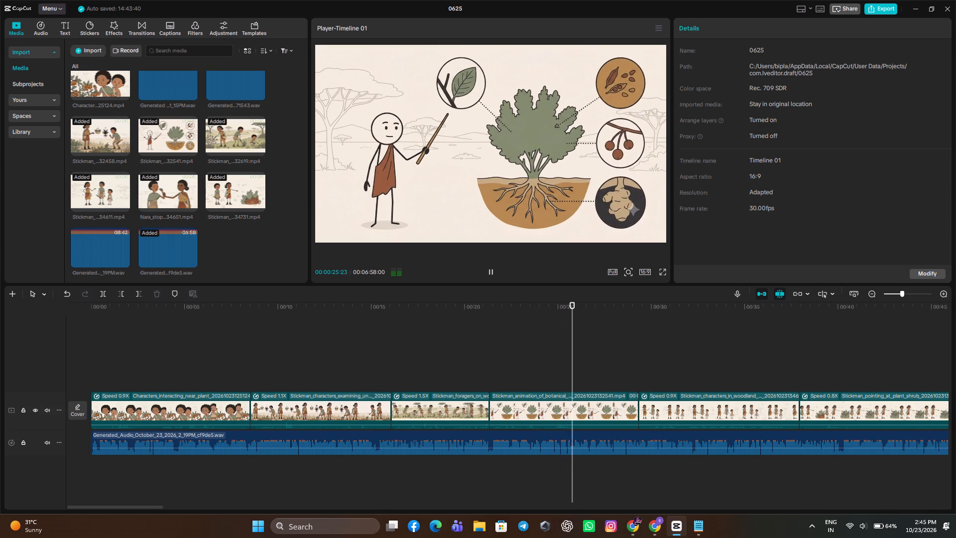
{"action": "left_click", "coordinate": [484, 269]}
Set the botanical plant clip's speed to 0.71x.
{"action": "left_click", "coordinate": [620, 396]}
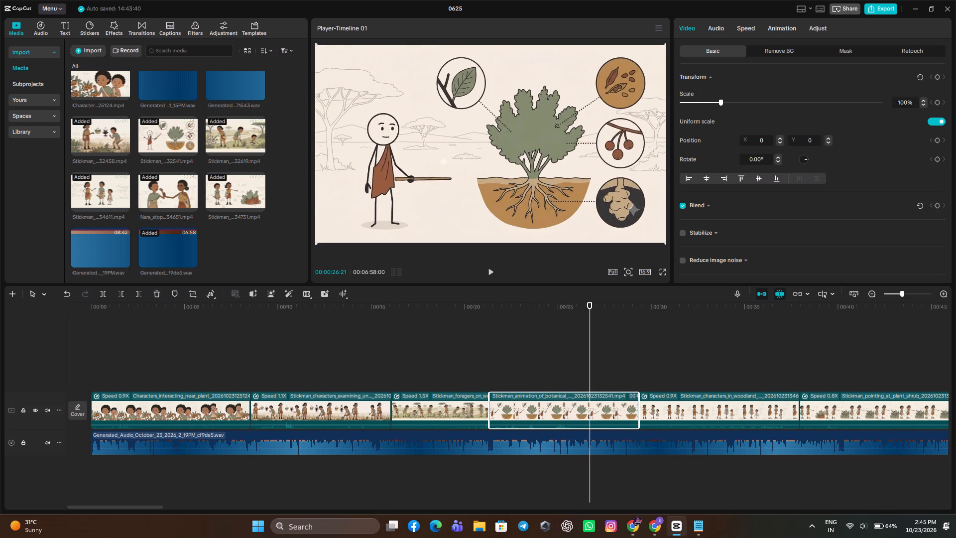
{"action": "left_click", "coordinate": [737, 29]}
{"action": "left_click", "coordinate": [714, 83]}
{"action": "left_click", "coordinate": [710, 93]}
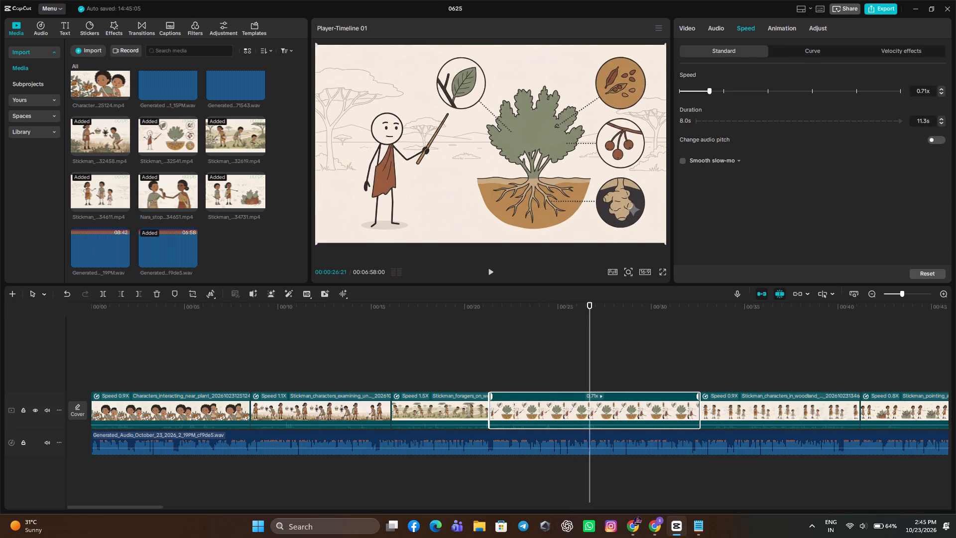
Play from about 21 seconds, pause just before 28 seconds, and trim off the rest of the botanical plant clip there.
{"action": "left_click", "coordinate": [494, 369]}
{"action": "left_click_drag", "start_coordinate": [494, 369], "coordinate": [483, 383]}
{"action": "left_click", "coordinate": [488, 259]}
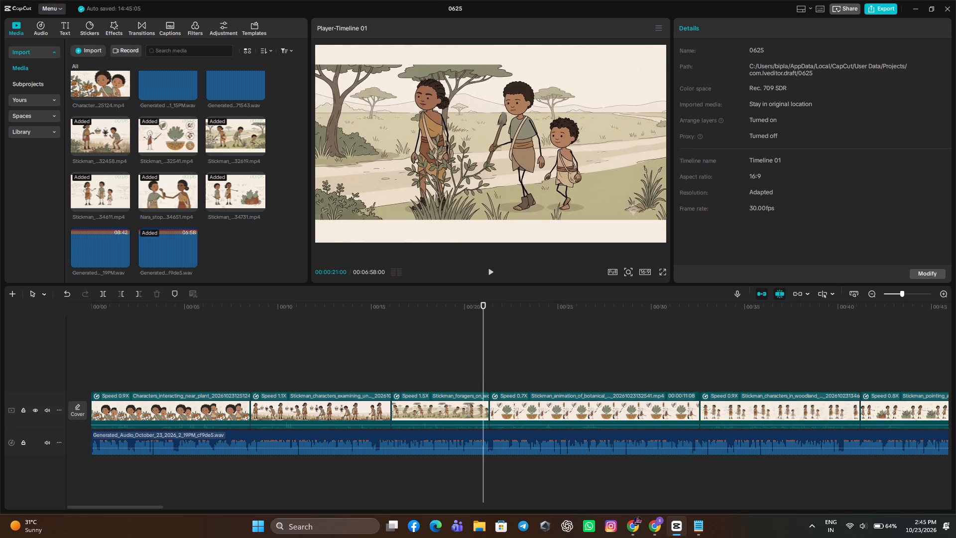
{"action": "left_click", "coordinate": [486, 267]}
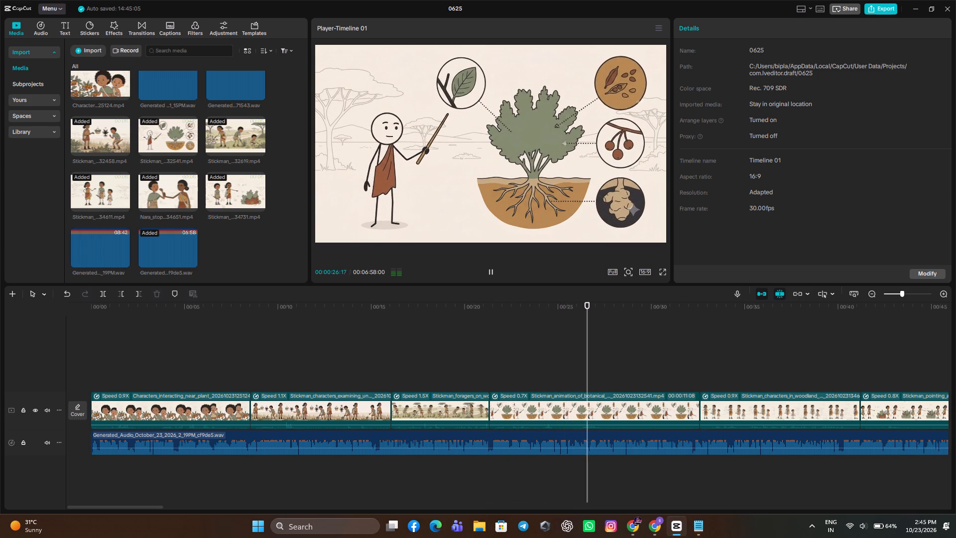
{"action": "left_click", "coordinate": [488, 270]}
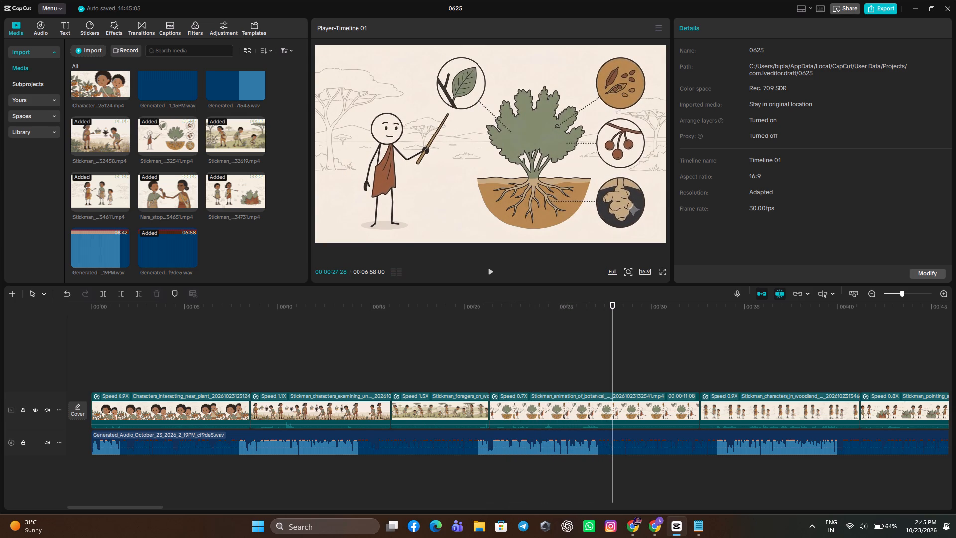
{"action": "left_click", "coordinate": [612, 399]}
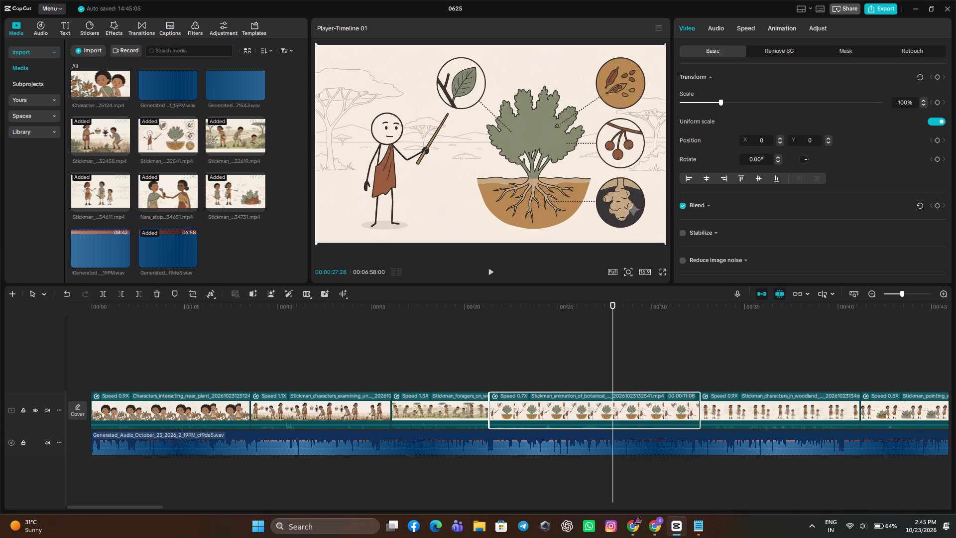
{"action": "left_click", "coordinate": [129, 292]}
{"action": "left_click", "coordinate": [134, 292]}
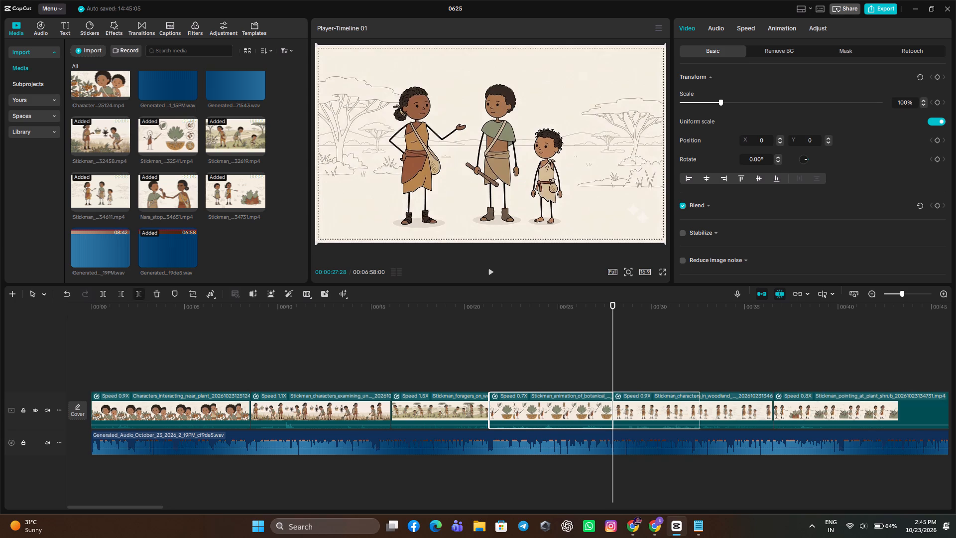
Play the start of the woodland characters clip and return the playhead to its beginning just before 28 seconds.
{"action": "left_click", "coordinate": [490, 277]}
{"action": "left_click_drag", "start_coordinate": [871, 356], "coordinate": [873, 357]}
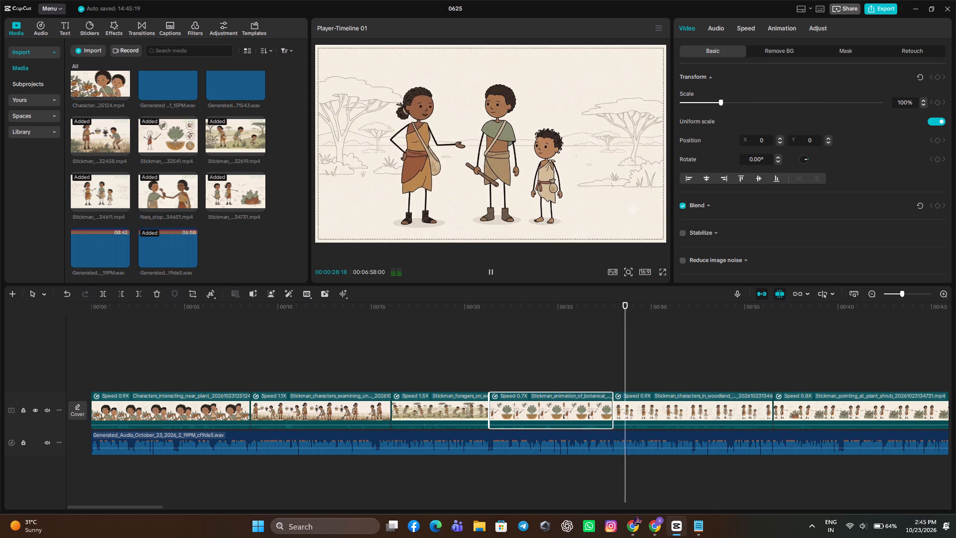
{"action": "left_click_drag", "start_coordinate": [873, 357], "coordinate": [955, 348]}
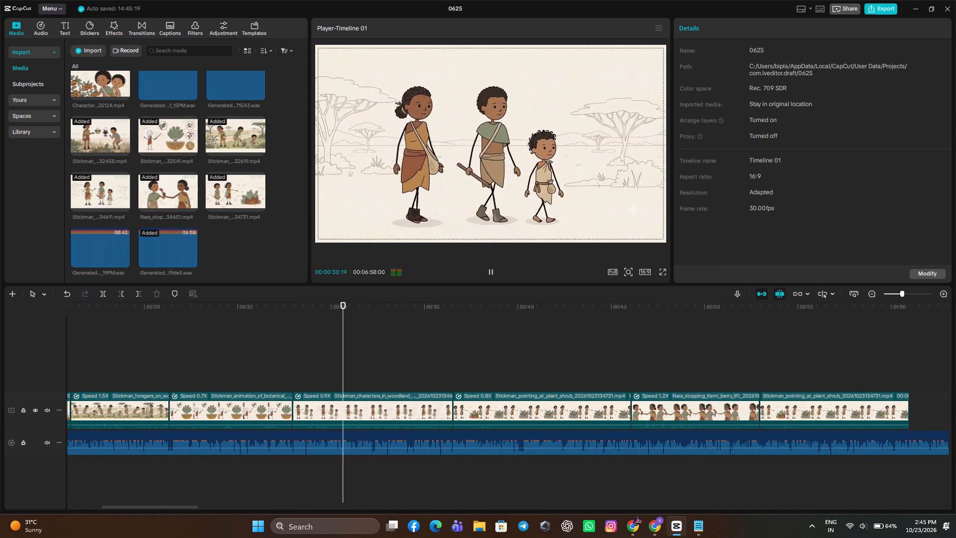
{"action": "left_click", "coordinate": [286, 372]}
{"action": "left_click_drag", "start_coordinate": [286, 372], "coordinate": [294, 394]}
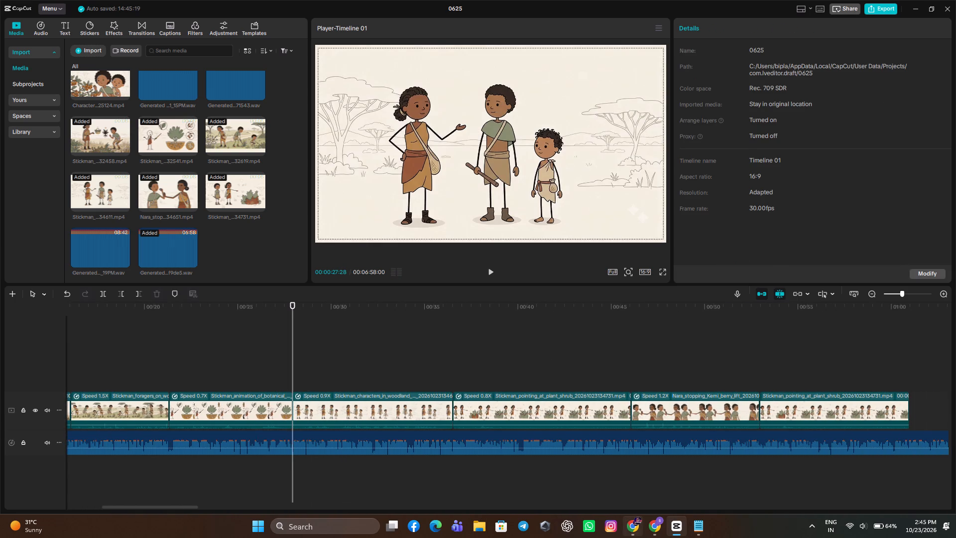
{"action": "left_click", "coordinate": [638, 534]}
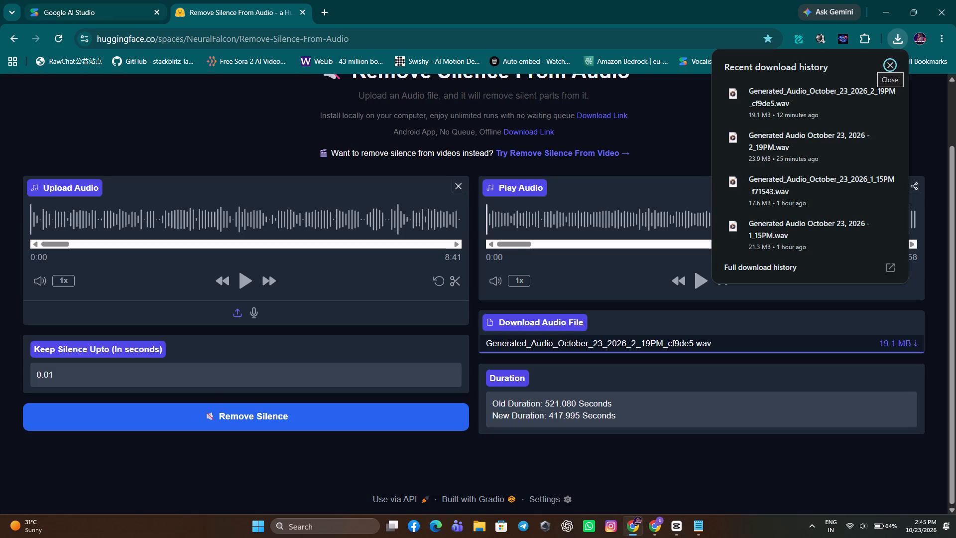
{"action": "left_click", "coordinate": [704, 533]}
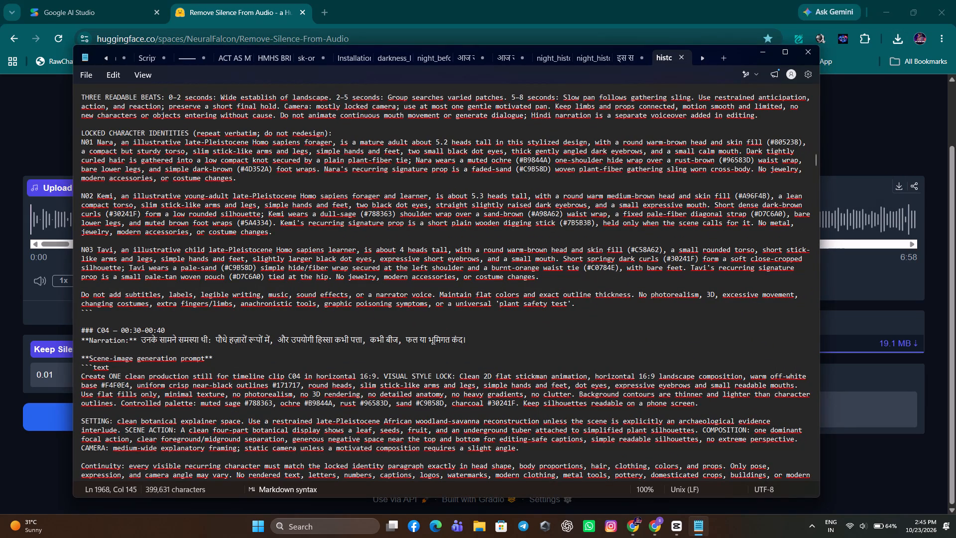
{"action": "scroll", "coordinate": [175, 300], "scroll_direction": "down", "scroll_amount": 12}
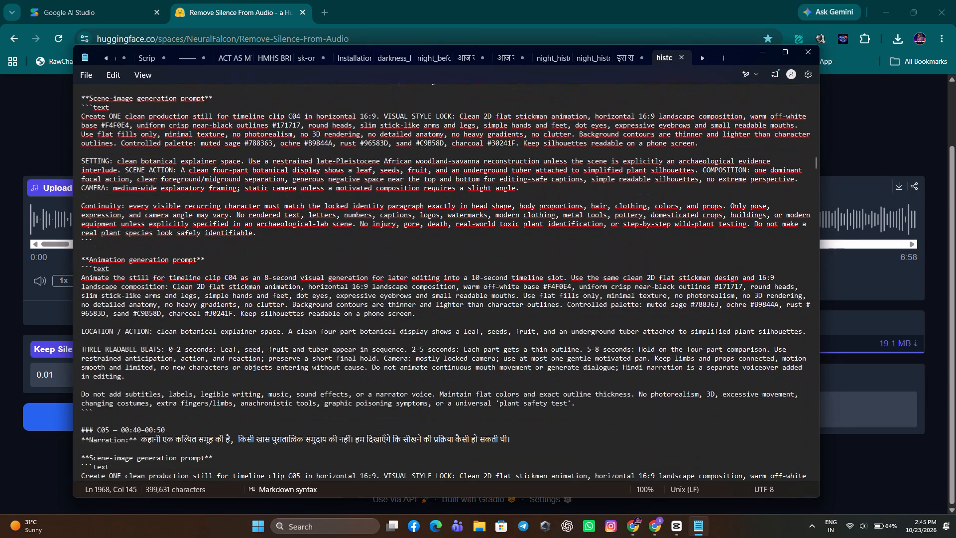
{"action": "scroll", "coordinate": [177, 301], "scroll_direction": "down", "scroll_amount": 9}
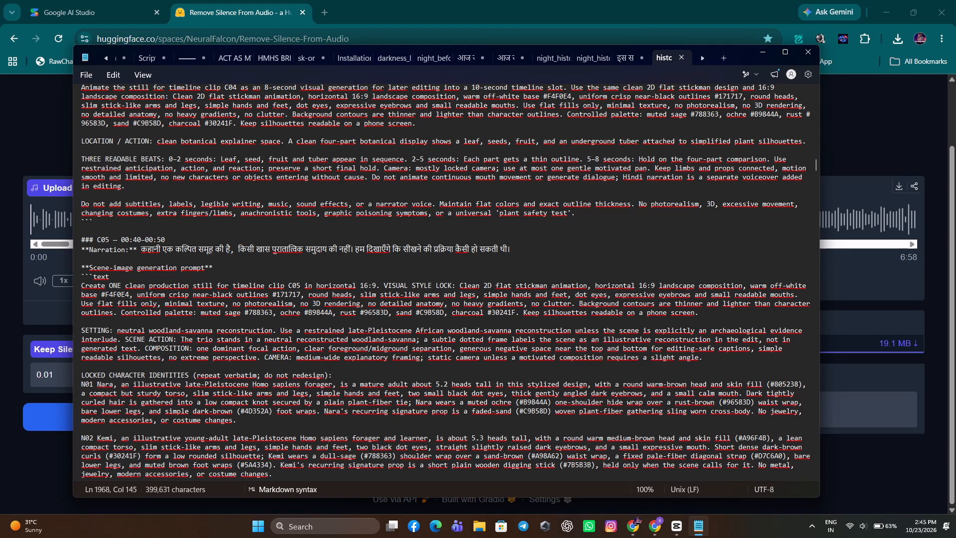
{"action": "left_click", "coordinate": [767, 55]}
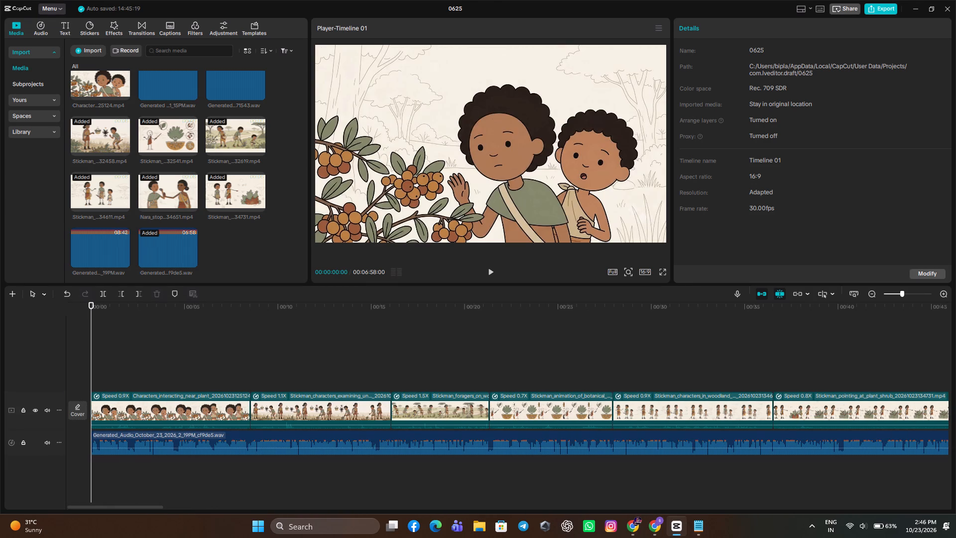
{"action": "left_click", "coordinate": [491, 274]}
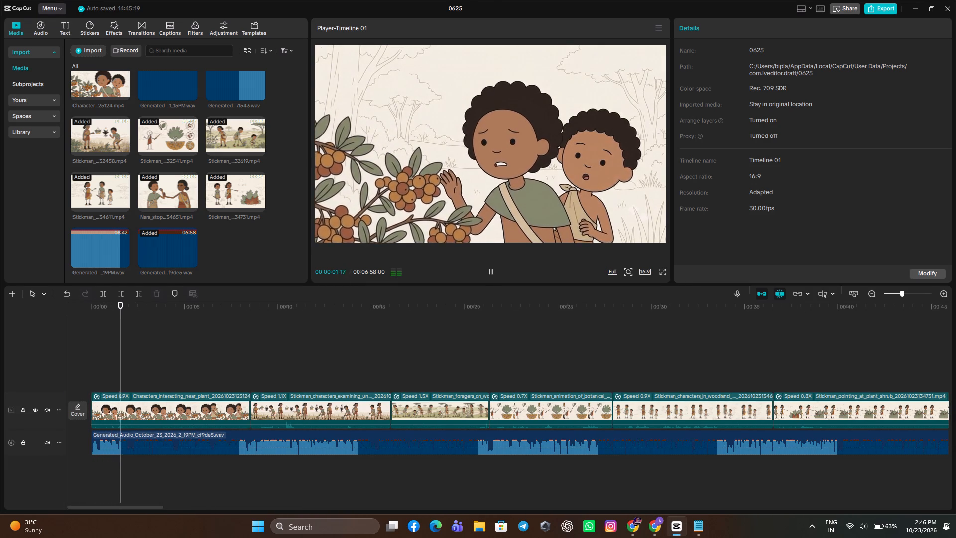
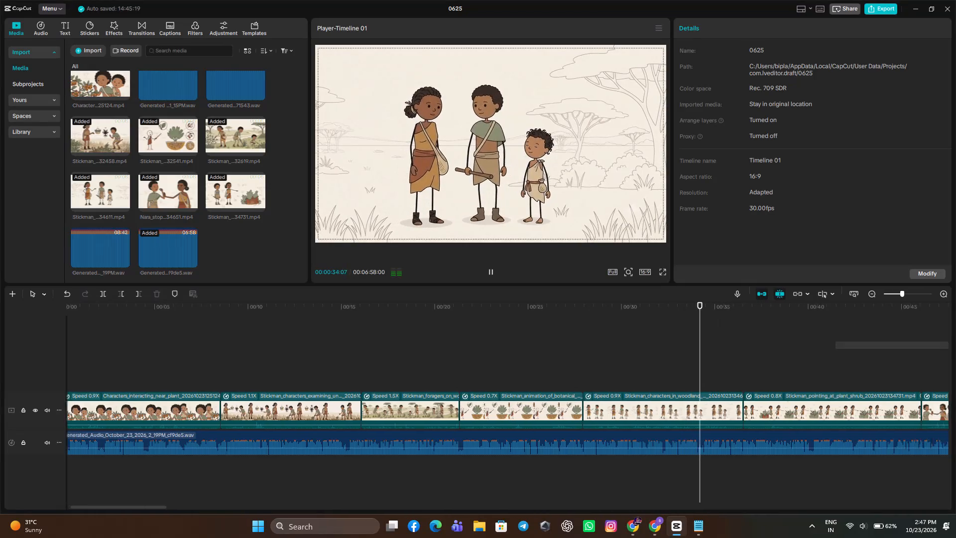
Replay the woodland characters clip and check its voiceover against the C05 narration in the Notepad script.
{"action": "left_click_drag", "start_coordinate": [955, 338], "coordinate": [955, 338]}
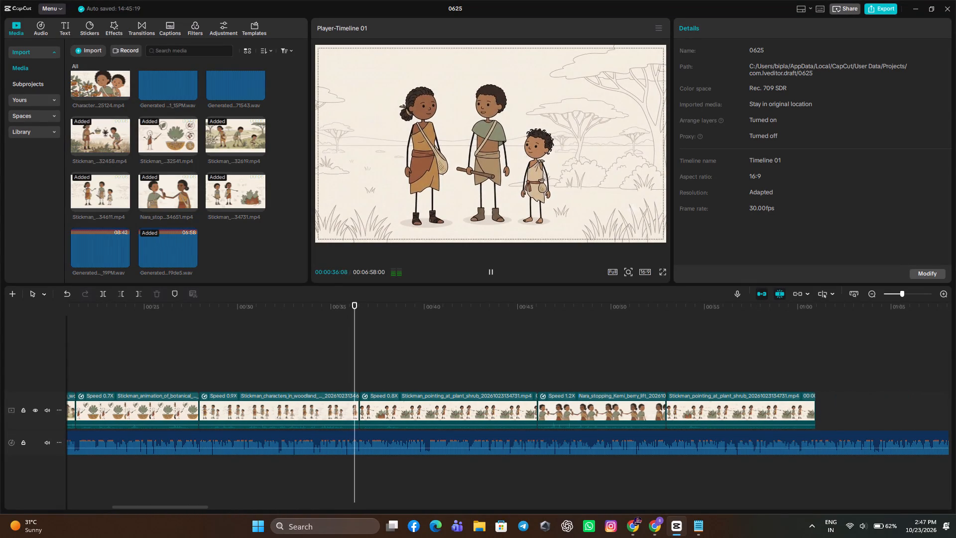
{"action": "left_click", "coordinate": [348, 326]}
{"action": "left_click_drag", "start_coordinate": [348, 326], "coordinate": [330, 329]}
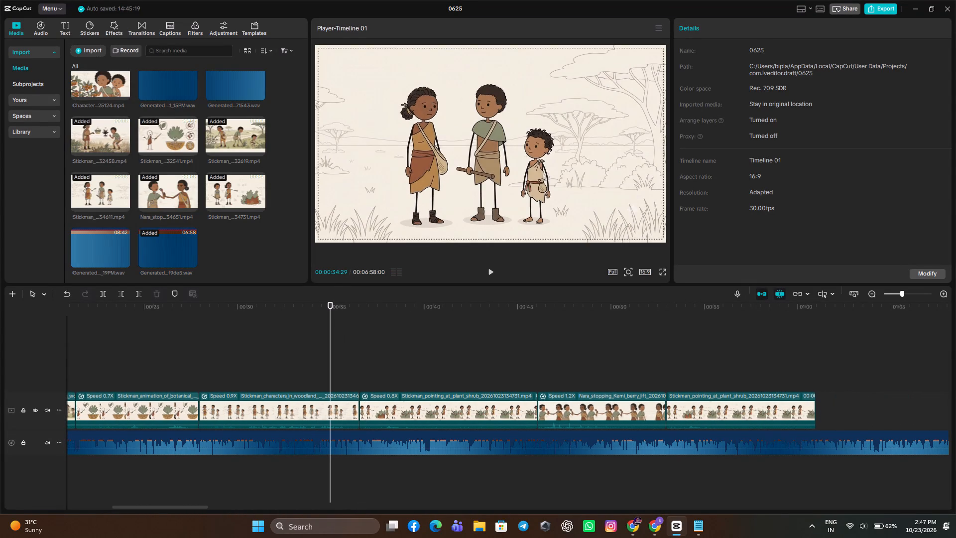
{"action": "left_click", "coordinate": [485, 273]}
{"action": "left_click", "coordinate": [485, 273]}
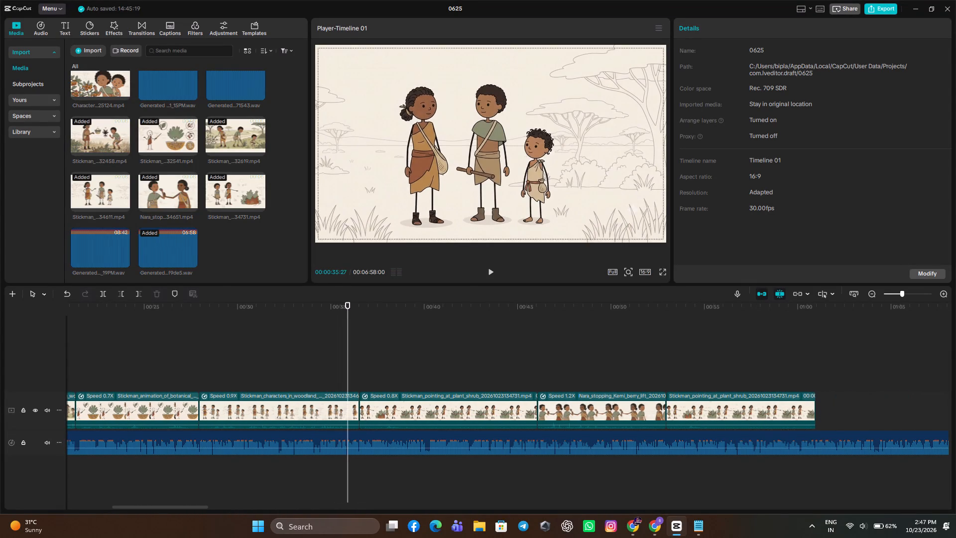
{"action": "left_click", "coordinate": [698, 526]}
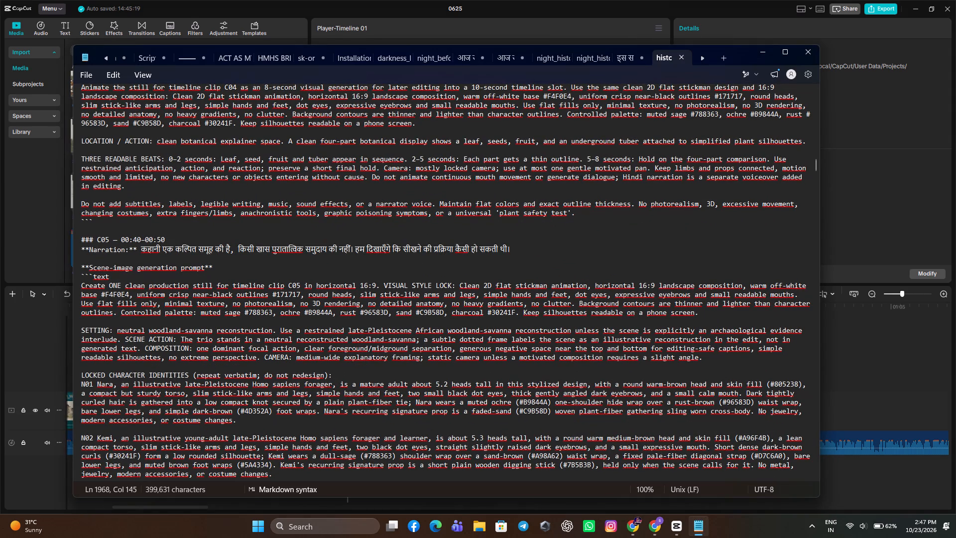
{"action": "left_click", "coordinate": [759, 53]}
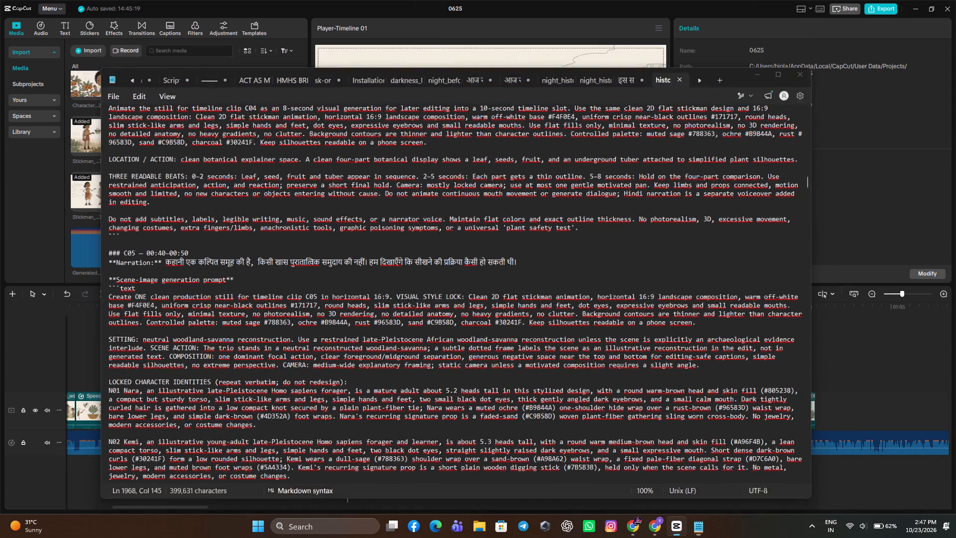
{"action": "left_click", "coordinate": [179, 345]}
{"action": "left_click", "coordinate": [486, 268]}
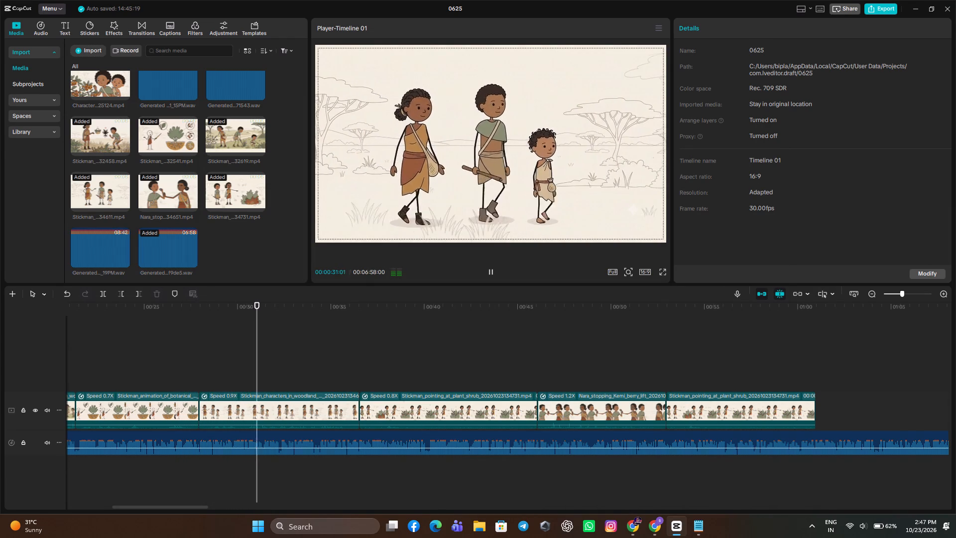
{"action": "left_click", "coordinate": [694, 525]}
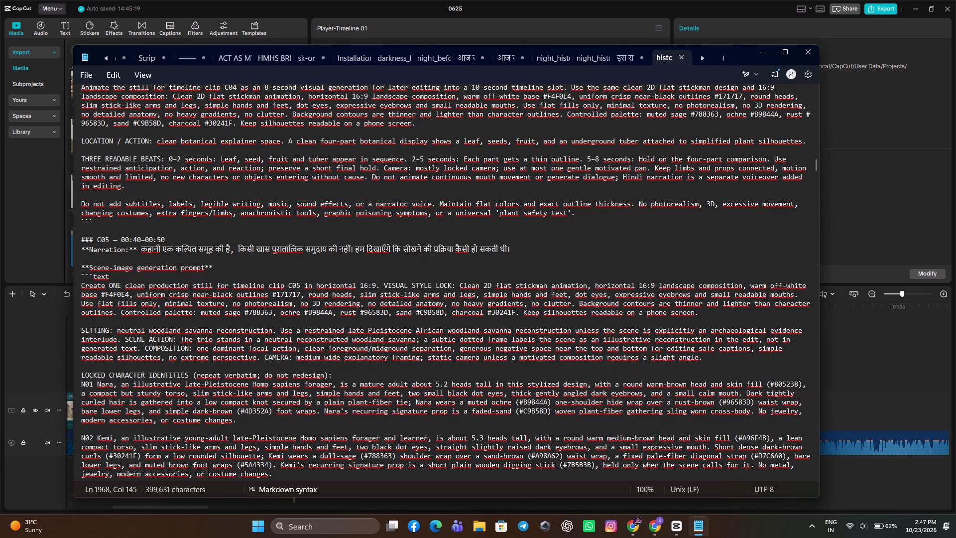
{"action": "left_click", "coordinate": [767, 53]}
Trim the end of the woodland characters clip at 00:00:34:11, closing the gap to the plant shrub clip.
{"action": "left_click", "coordinate": [338, 332]}
{"action": "left_click_drag", "start_coordinate": [338, 332], "coordinate": [298, 346]}
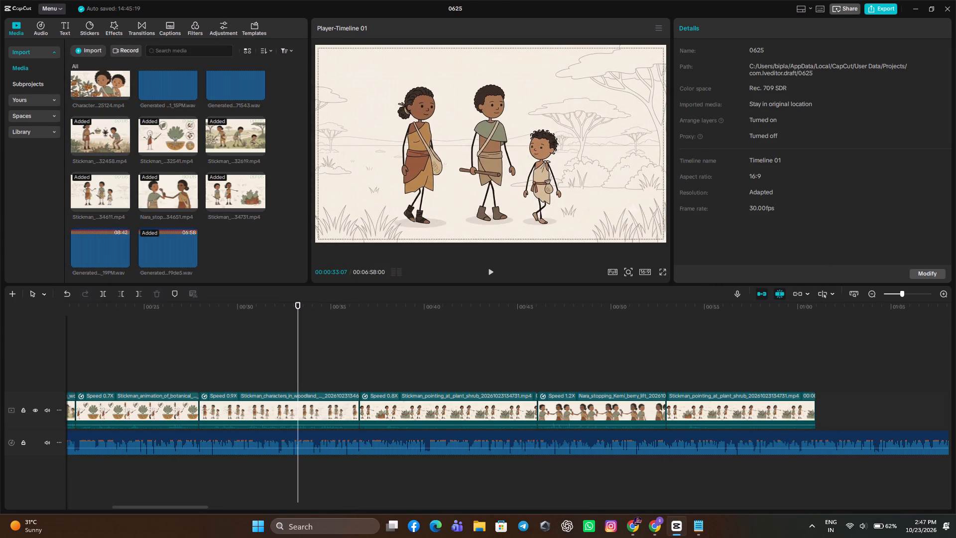
{"action": "left_click", "coordinate": [494, 269]}
{"action": "left_click", "coordinate": [494, 269]}
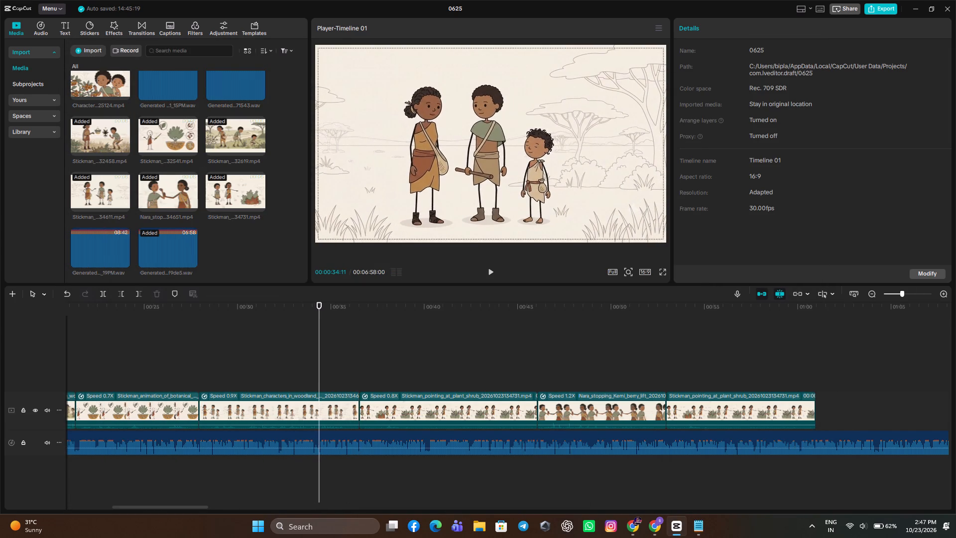
{"action": "left_click", "coordinate": [337, 421]}
{"action": "left_click", "coordinate": [138, 289]}
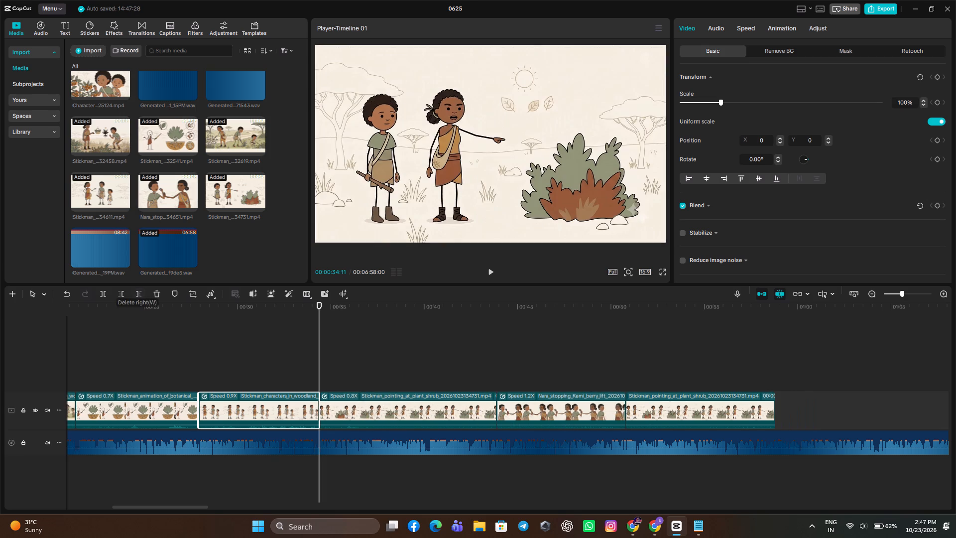
{"action": "left_click", "coordinate": [656, 530]}
{"action": "scroll", "coordinate": [414, 269], "scroll_direction": "up", "scroll_amount": 2}
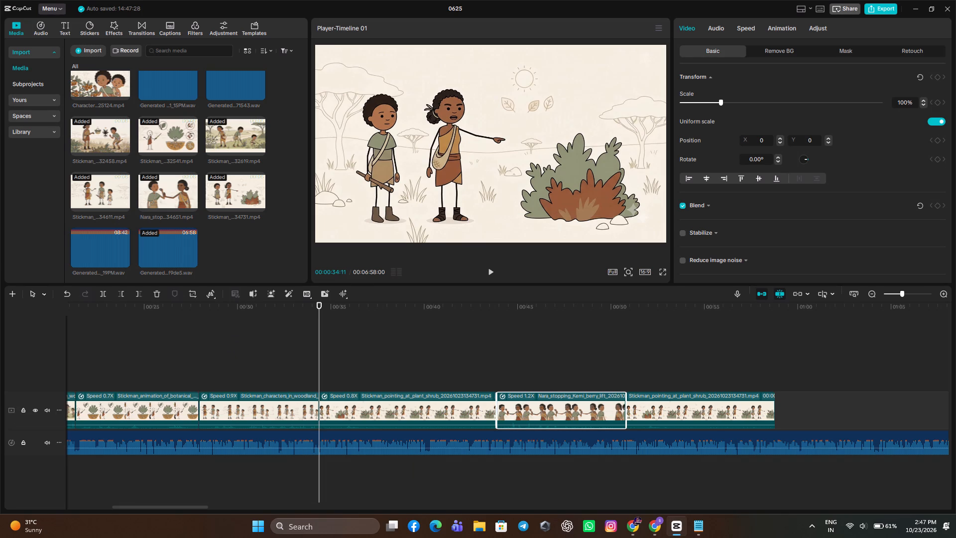
{"action": "left_click_drag", "start_coordinate": [566, 408], "coordinate": [388, 415]}
Play the reordered clips through, then delete the last copy of the plant shrub clip at the end of the video track.
{"action": "left_click", "coordinate": [304, 366]}
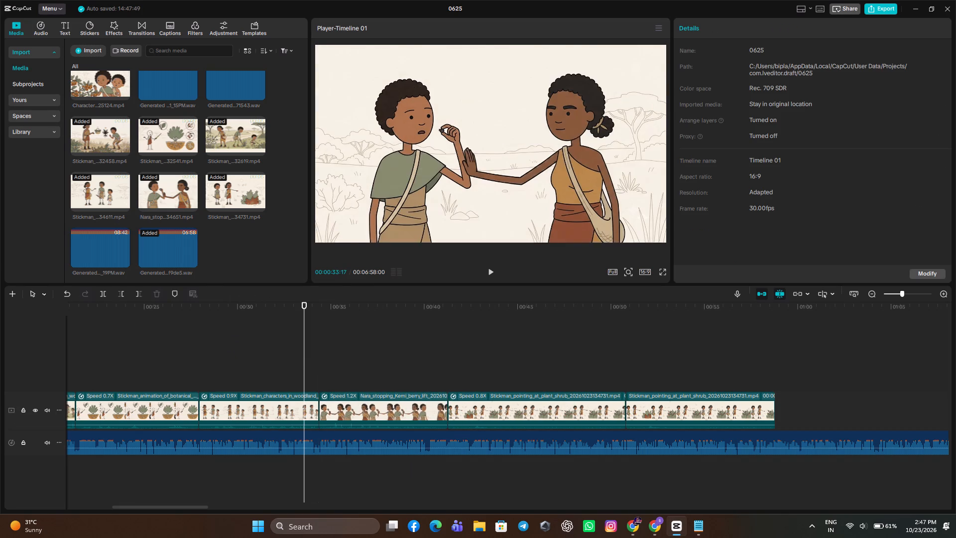
{"action": "left_click", "coordinate": [486, 272]}
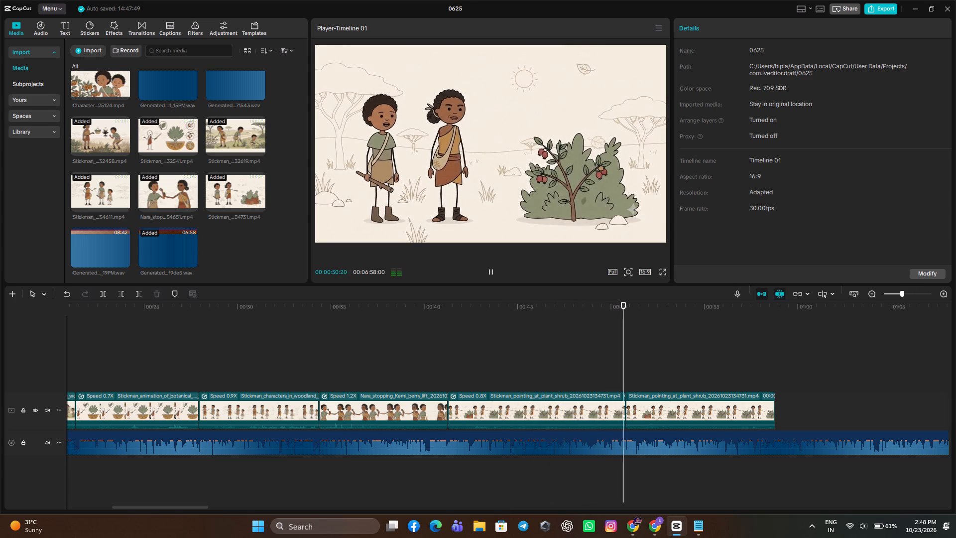
{"action": "left_click", "coordinate": [622, 361]}
{"action": "left_click_drag", "start_coordinate": [622, 361], "coordinate": [609, 389]}
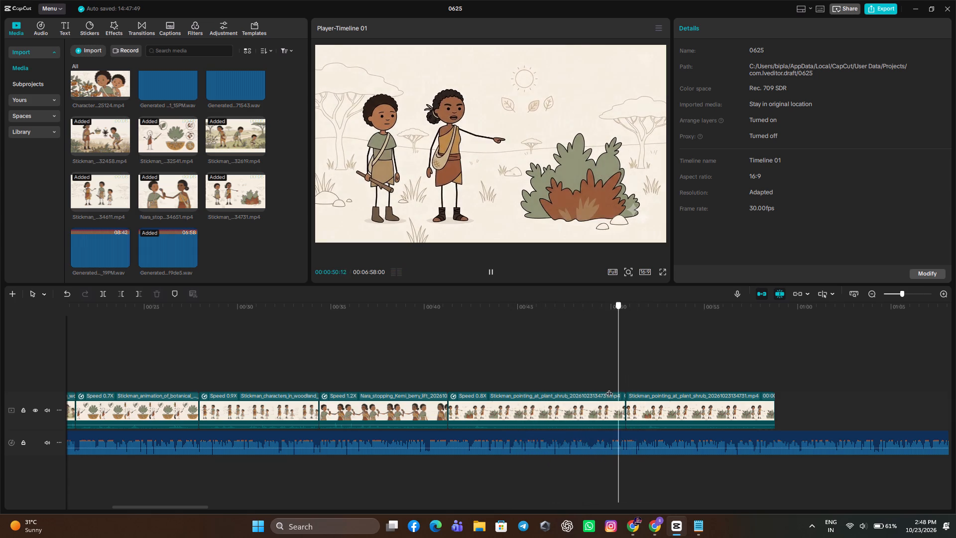
{"action": "left_click_drag", "start_coordinate": [609, 389], "coordinate": [608, 389]}
{"action": "left_click", "coordinate": [654, 415]}
{"action": "left_click", "coordinate": [157, 294]}
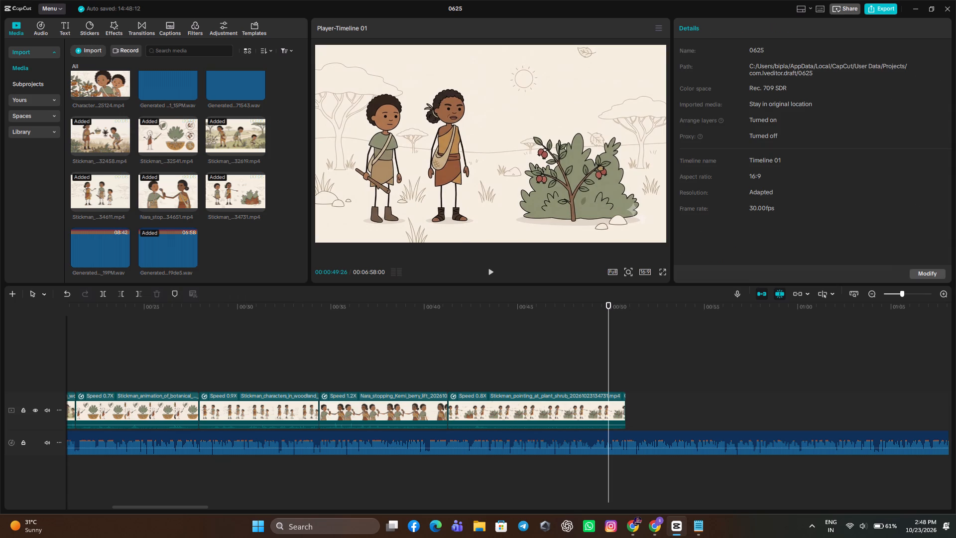
Play the Nara stopping Kemi clip up to its transition into the plant shrub clip to check the voiceover match.
{"action": "left_click", "coordinate": [408, 360]}
{"action": "left_click", "coordinate": [496, 269]}
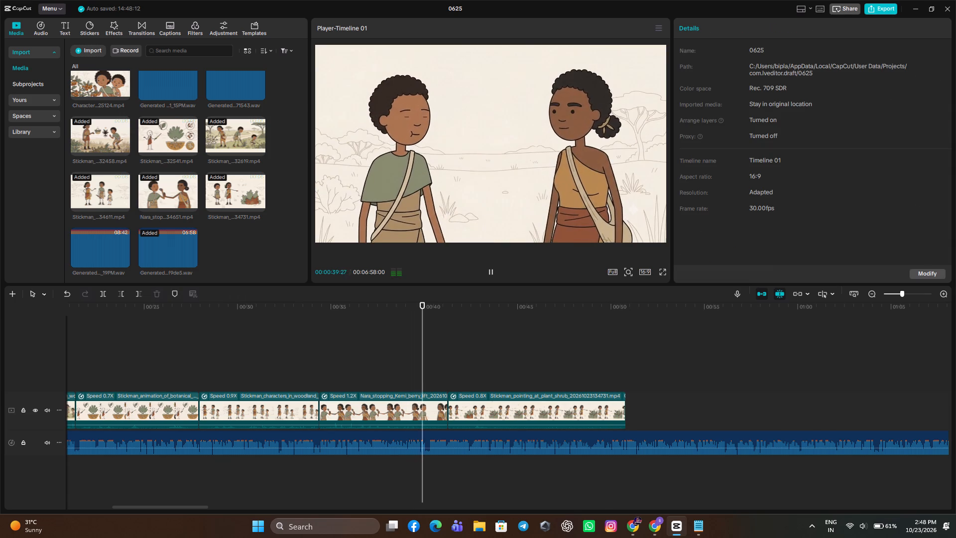
{"action": "left_click", "coordinate": [496, 269]}
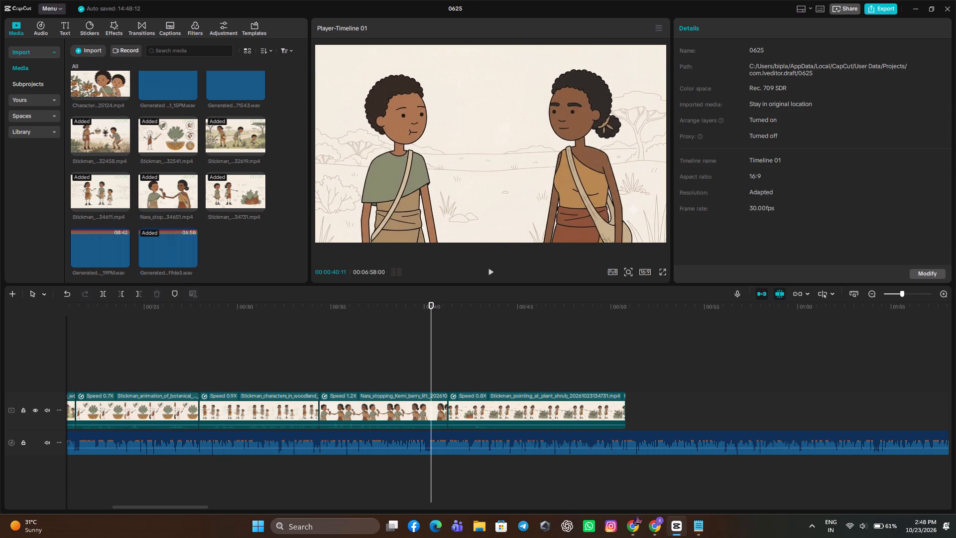
{"action": "left_click", "coordinate": [496, 274]}
{"action": "left_click", "coordinate": [491, 273]}
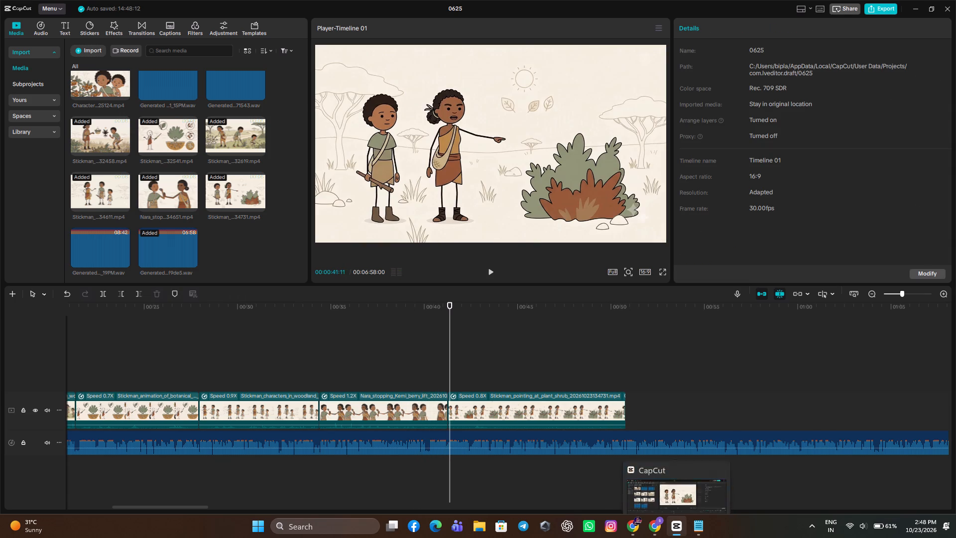
Switch to Notepad, read from the C05 prompts down to the C06 narration and scene prompt, and return to CapCut.
{"action": "left_click", "coordinate": [692, 530]}
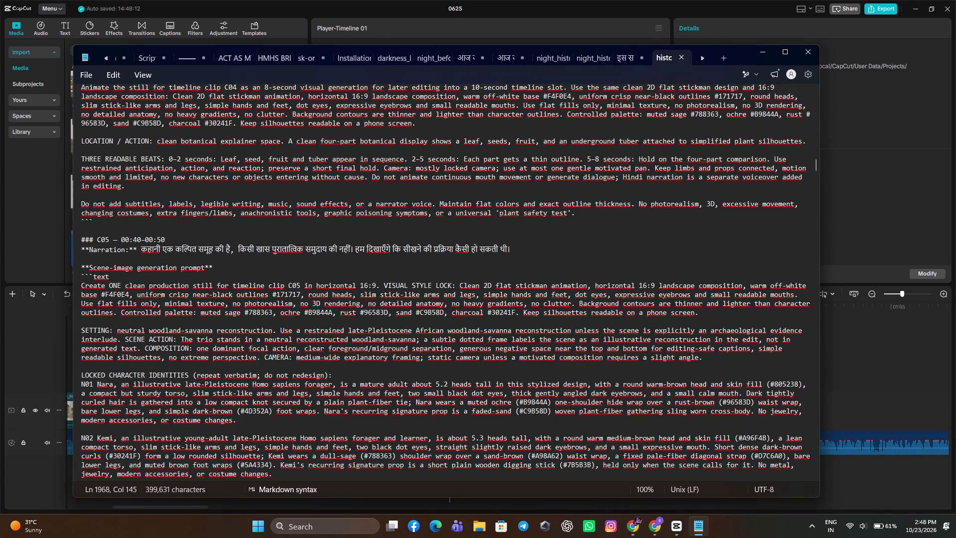
{"action": "scroll", "coordinate": [324, 273], "scroll_direction": "down", "scroll_amount": 14}
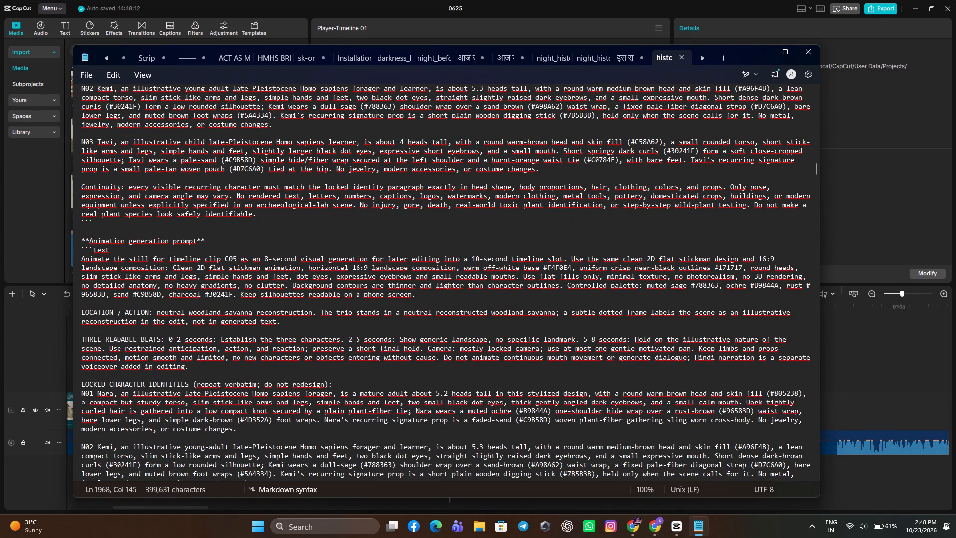
{"action": "scroll", "coordinate": [336, 265], "scroll_direction": "down", "scroll_amount": 7}
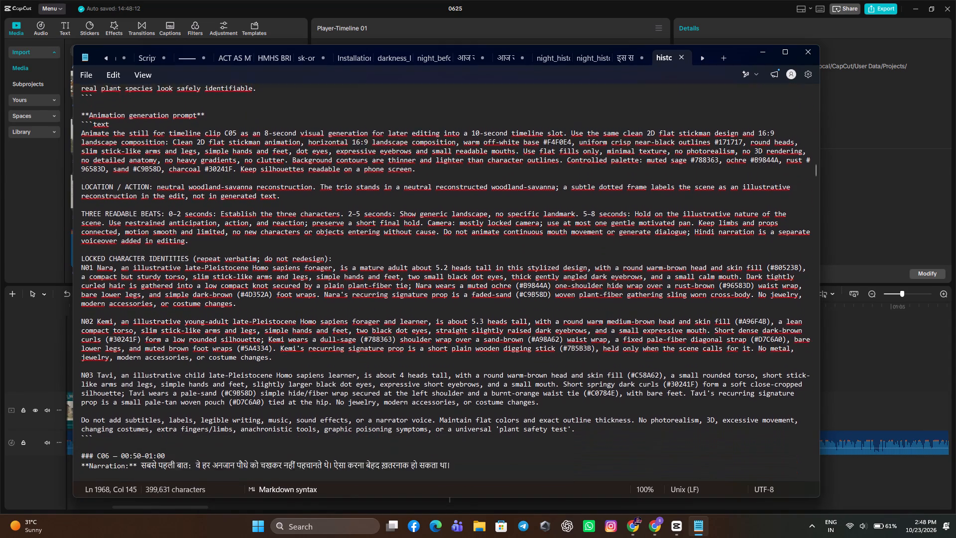
{"action": "scroll", "coordinate": [336, 265], "scroll_direction": "down", "scroll_amount": 7}
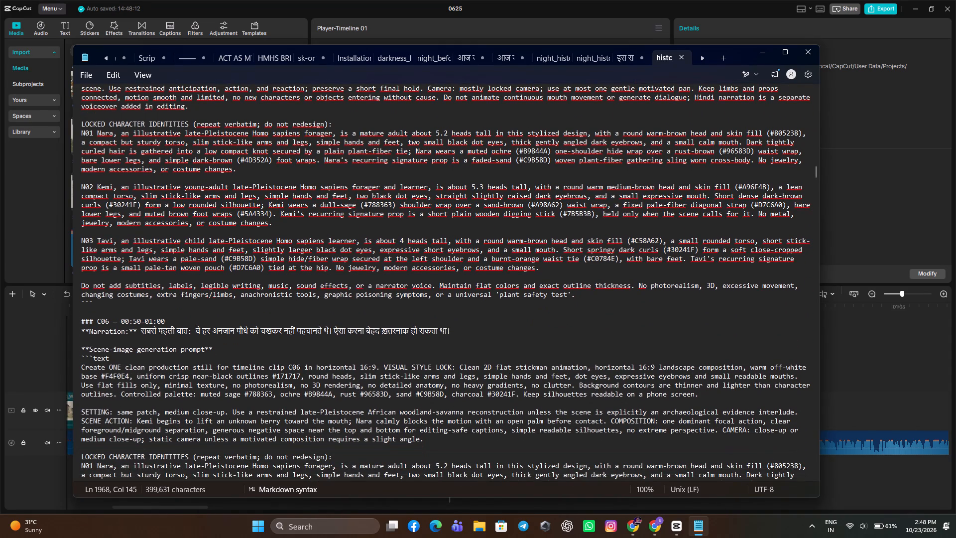
{"action": "scroll", "coordinate": [366, 324], "scroll_direction": "down", "scroll_amount": 2}
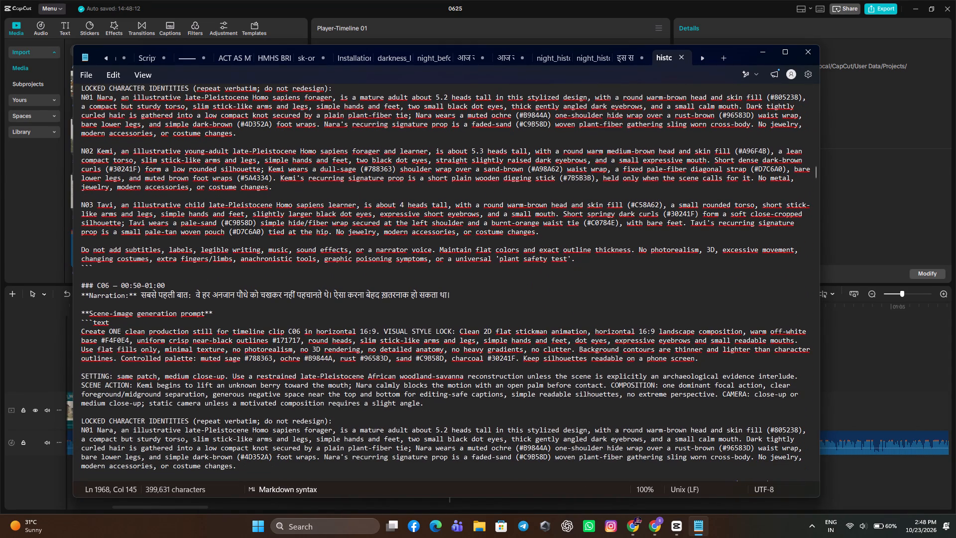
{"action": "left_click", "coordinate": [675, 530]}
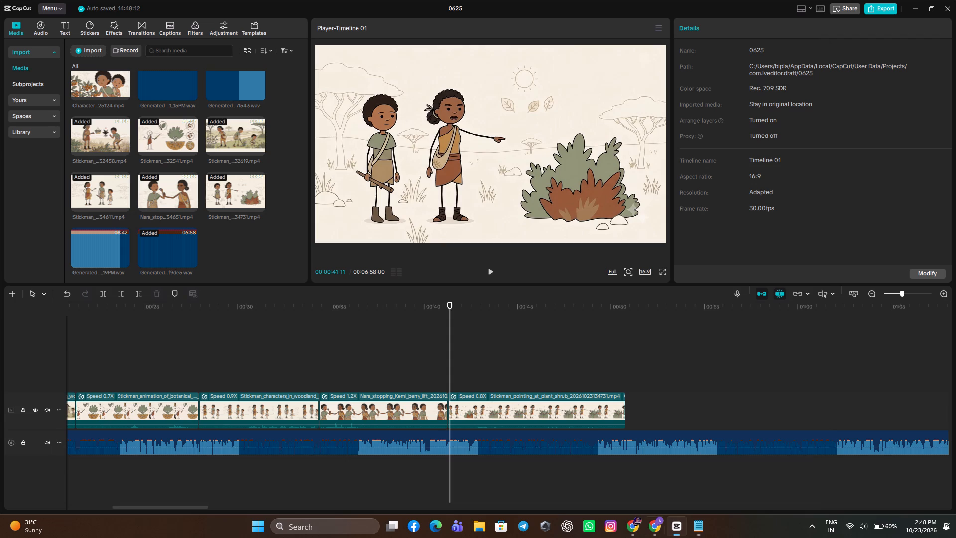
Replay the botanical through plant shrub clips in CapCut, comparing the voiceover with the C06 narration in Notepad.
{"action": "left_click", "coordinate": [348, 356]}
{"action": "left_click", "coordinate": [495, 271]}
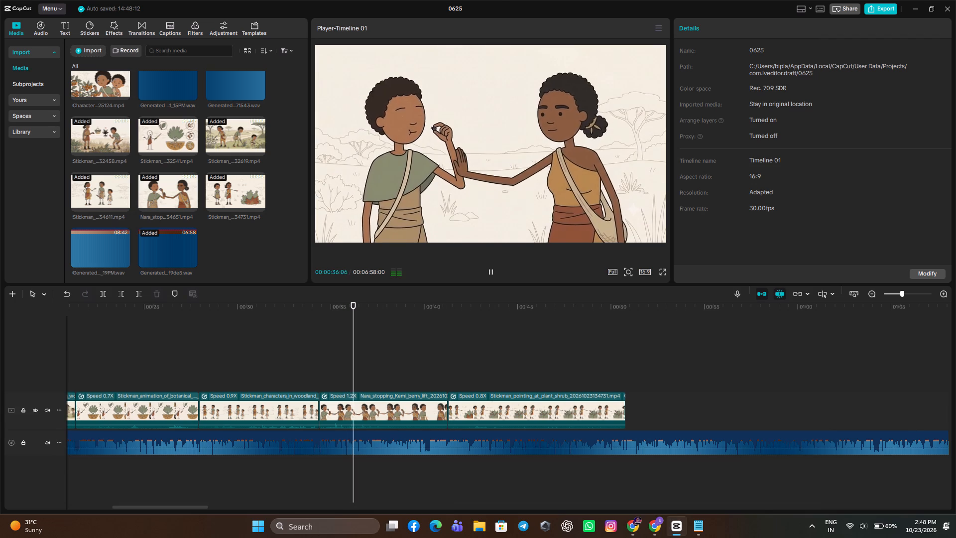
{"action": "left_click", "coordinate": [693, 525]}
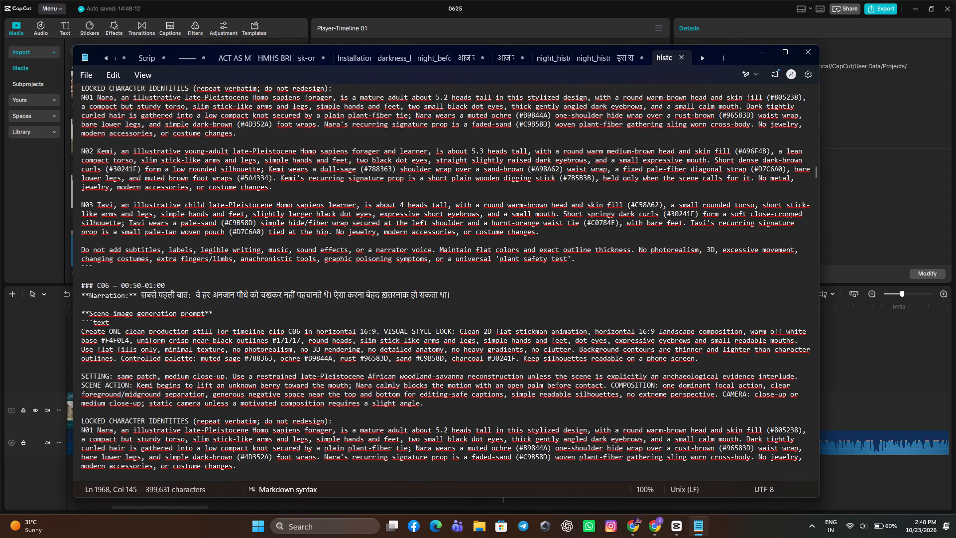
{"action": "left_click", "coordinate": [680, 528]}
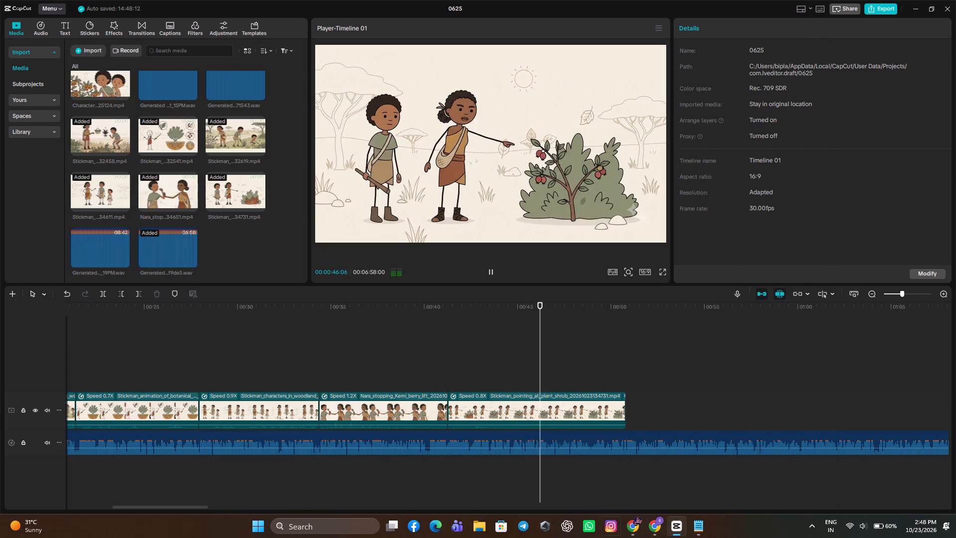
{"action": "left_click", "coordinate": [203, 337]}
{"action": "left_click_drag", "start_coordinate": [203, 337], "coordinate": [172, 349]}
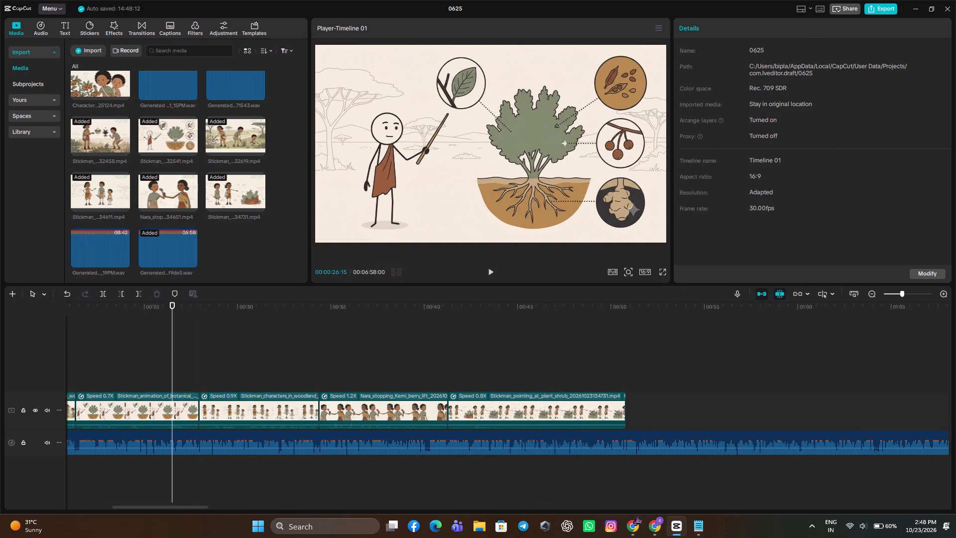
{"action": "left_click", "coordinate": [486, 275]}
{"action": "left_click", "coordinate": [700, 535]}
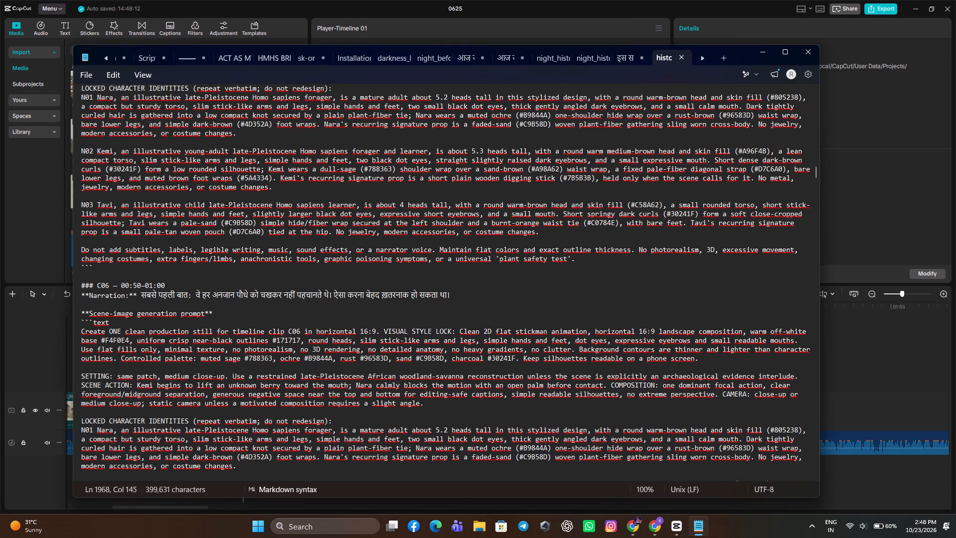
{"action": "scroll", "coordinate": [172, 245], "scroll_direction": "up", "scroll_amount": 1}
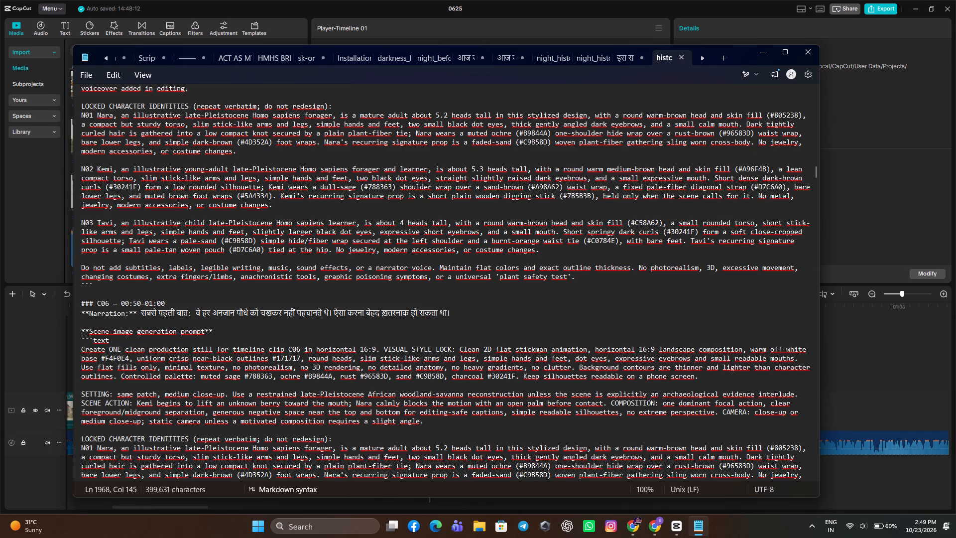
{"action": "scroll", "coordinate": [309, 298], "scroll_direction": "down", "scroll_amount": 1}
{"action": "left_click", "coordinate": [759, 58]}
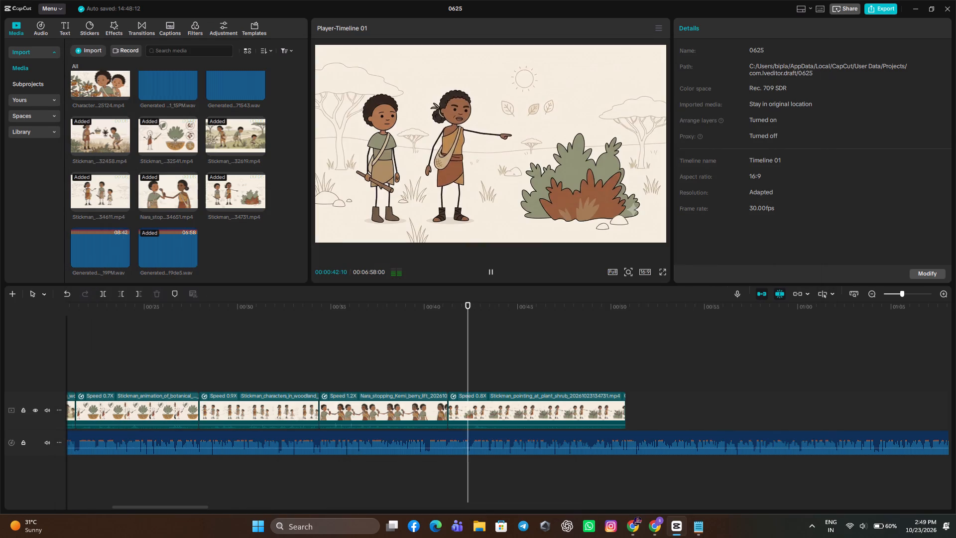
{"action": "left_click", "coordinate": [356, 350]}
{"action": "left_click", "coordinate": [490, 269]}
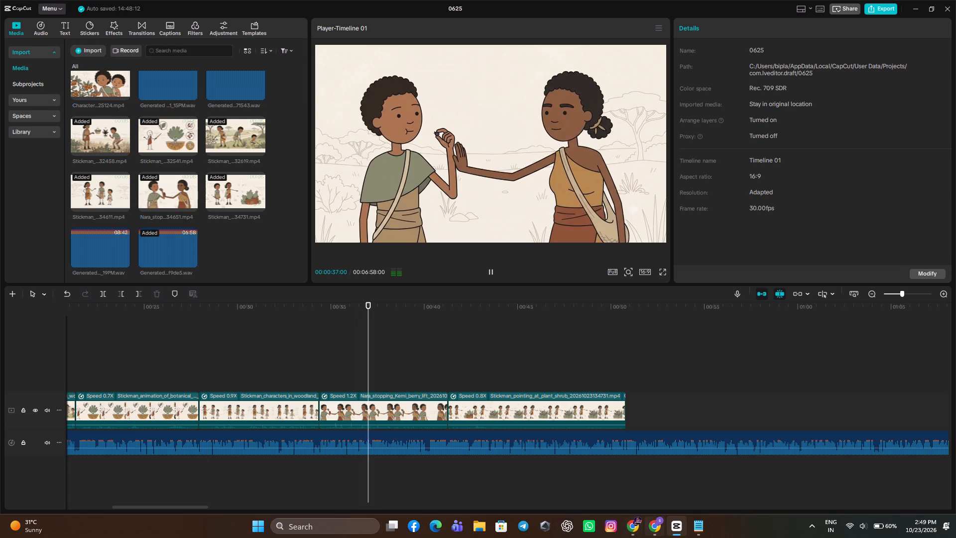
{"action": "left_click", "coordinate": [696, 534]}
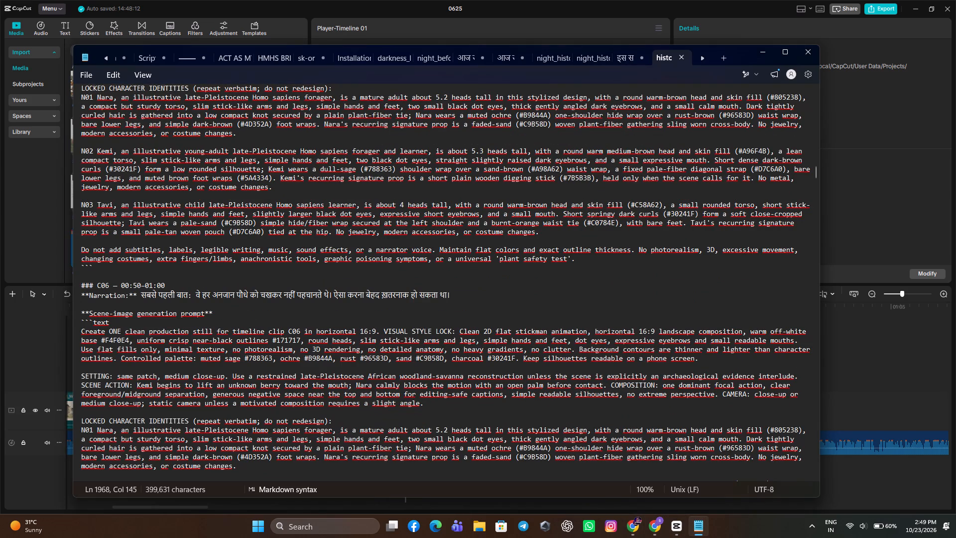
{"action": "left_click", "coordinate": [768, 49]}
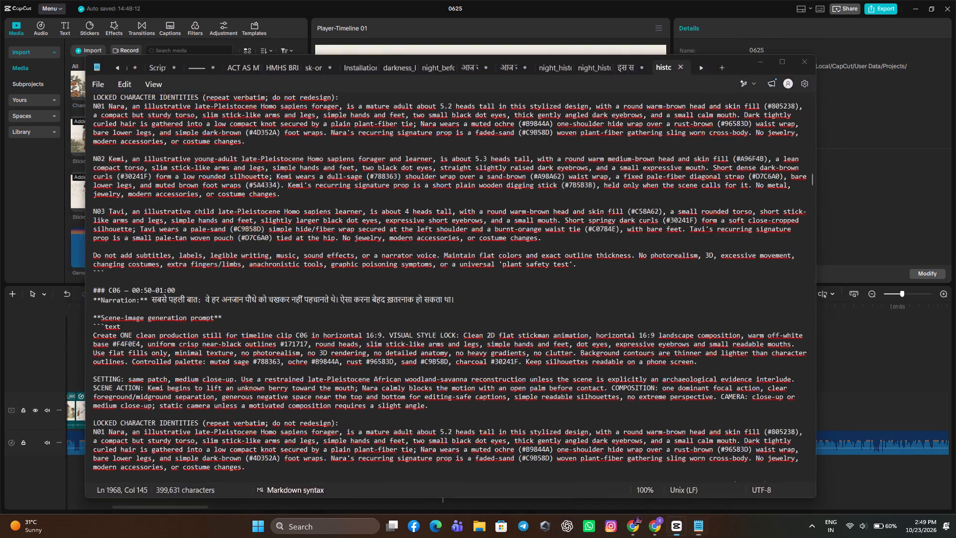
Locate the end of the C06 voiceover line near 00:00:40:09, set the Nara stopping Kemi clip's speed to 1.33x, and check the cut.
{"action": "left_click", "coordinate": [425, 352]}
{"action": "left_click_drag", "start_coordinate": [426, 352], "coordinate": [395, 357]}
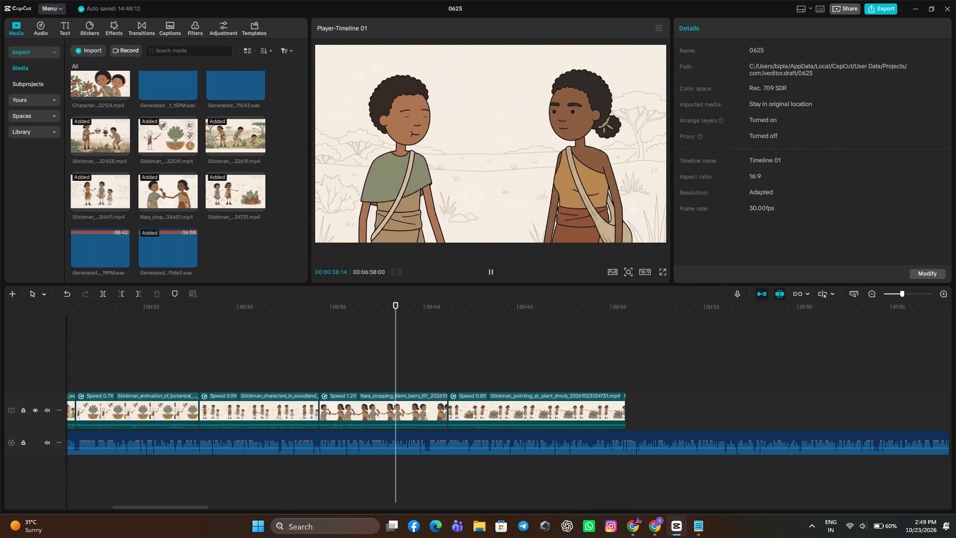
{"action": "left_click", "coordinate": [498, 272]}
{"action": "left_click", "coordinate": [495, 272]}
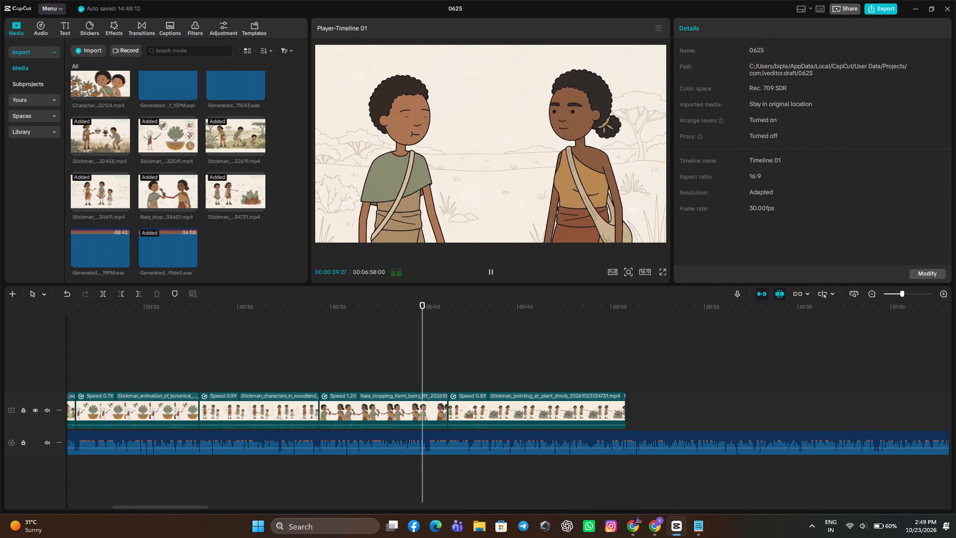
{"action": "left_click", "coordinate": [495, 272]}
{"action": "left_click", "coordinate": [432, 419]}
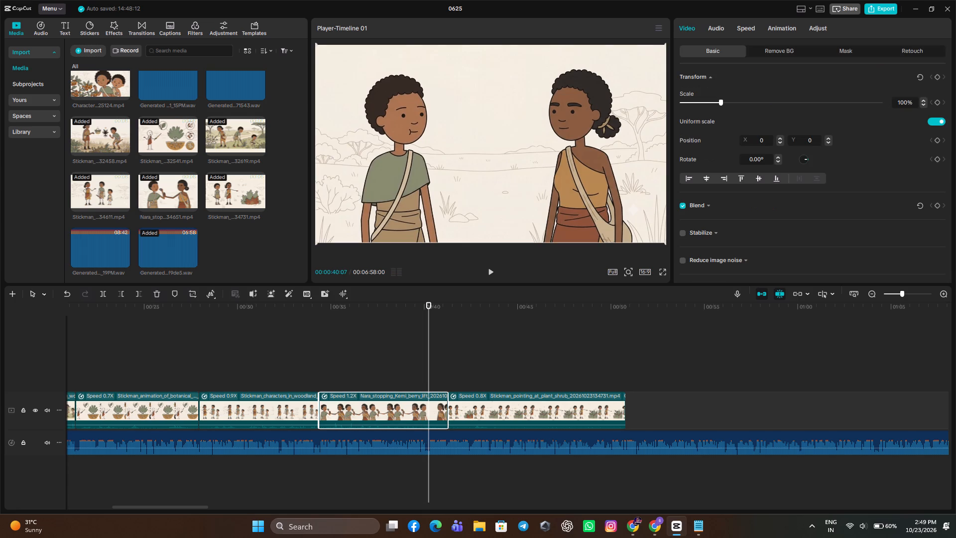
{"action": "left_click_drag", "start_coordinate": [429, 378], "coordinate": [428, 386]}
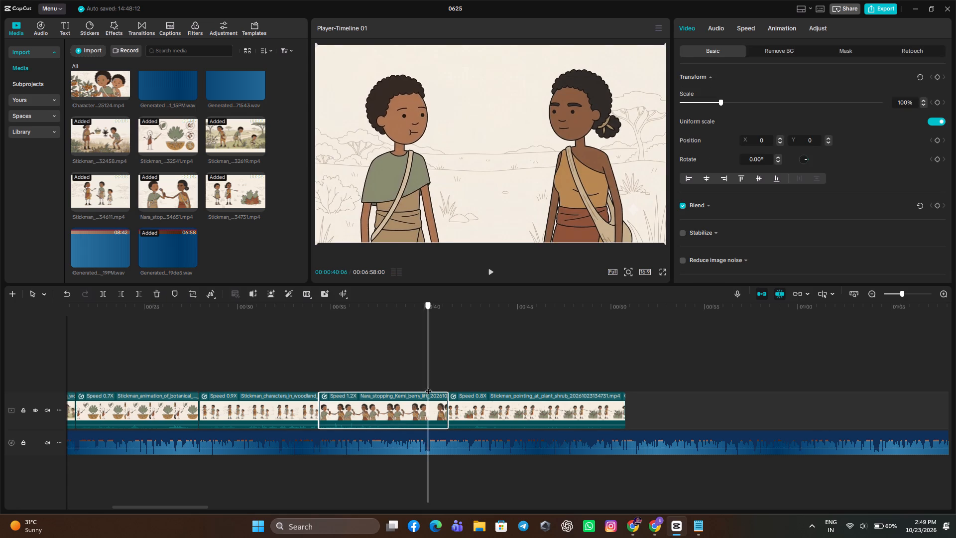
{"action": "left_click_drag", "start_coordinate": [428, 386], "coordinate": [430, 387]}
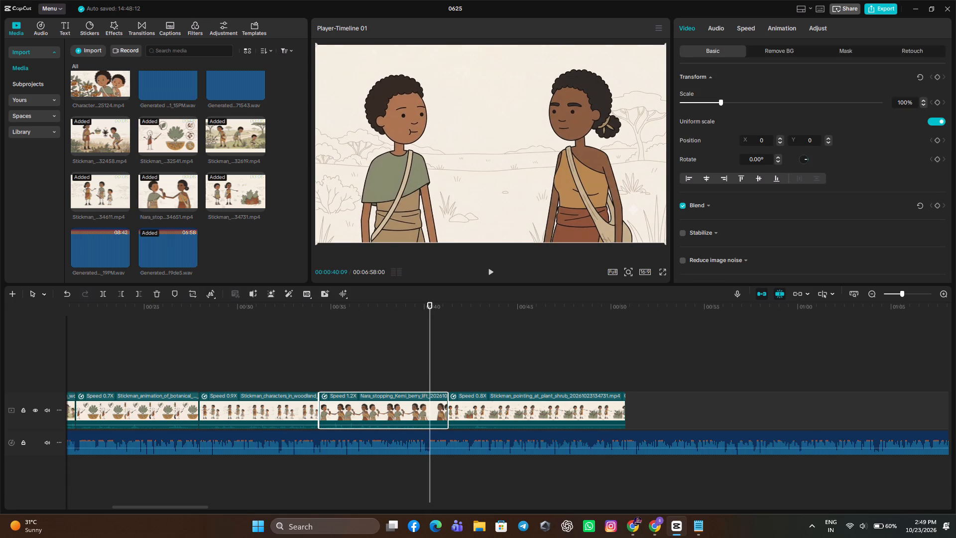
{"action": "left_click", "coordinate": [748, 28]}
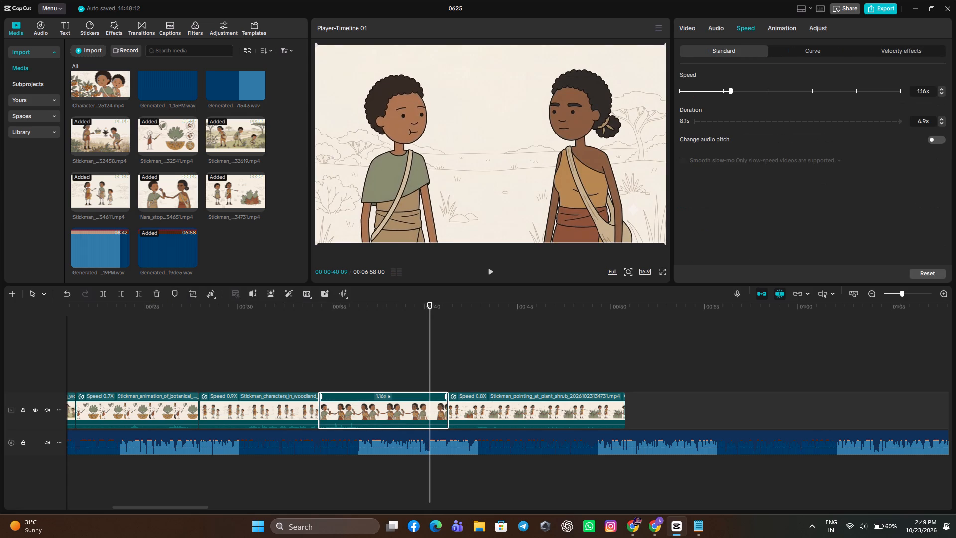
{"action": "left_click", "coordinate": [735, 90]}
{"action": "left_click", "coordinate": [738, 88]}
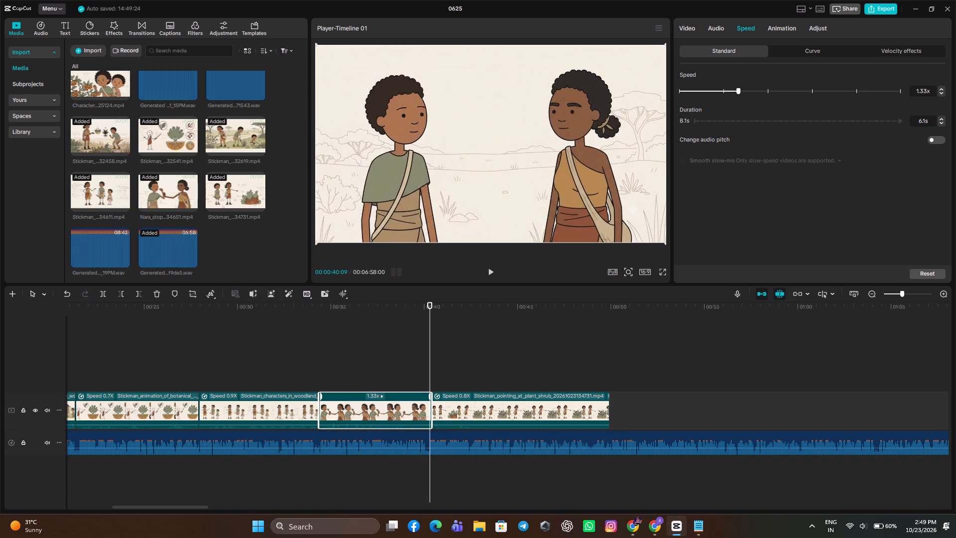
{"action": "left_click", "coordinate": [493, 274]}
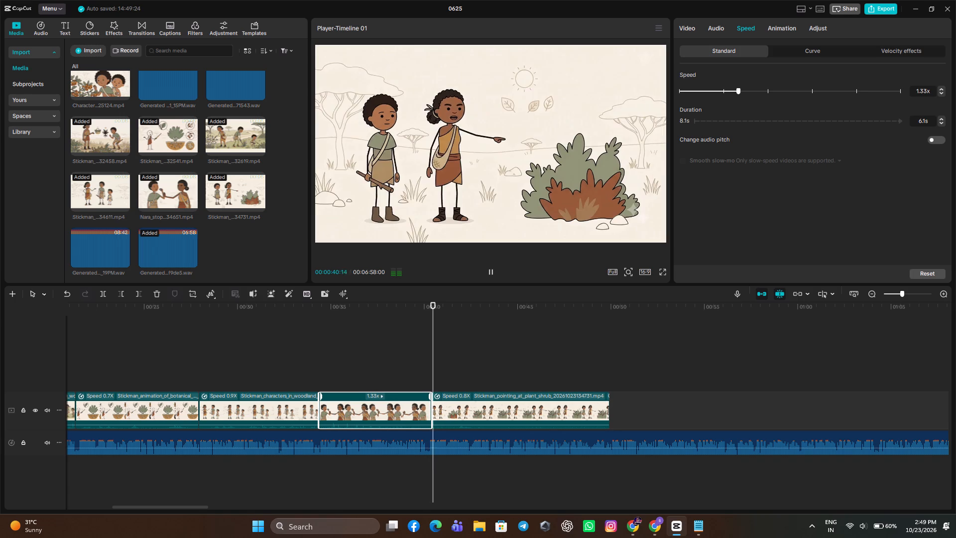
{"action": "left_click", "coordinate": [431, 365]}
{"action": "left_click_drag", "start_coordinate": [431, 365], "coordinate": [430, 370]}
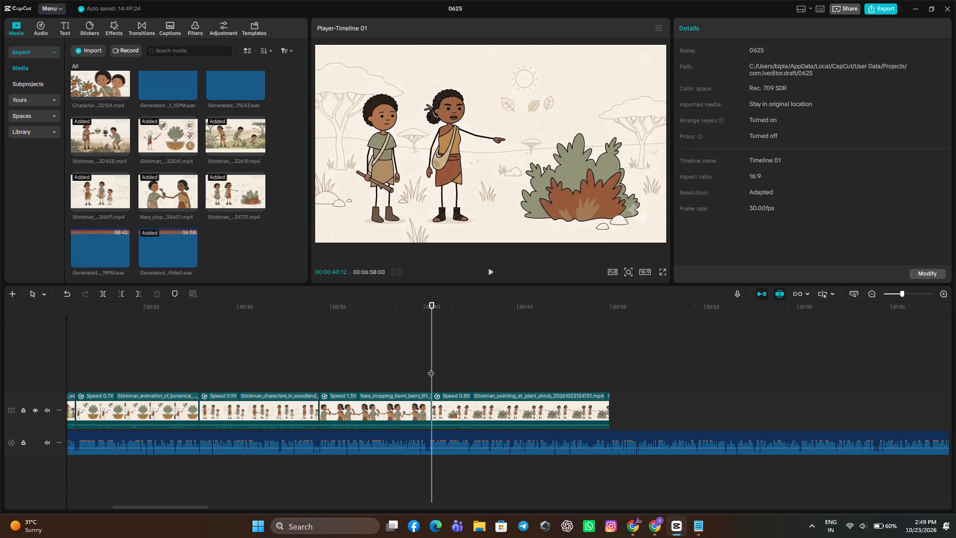
Switch to Notepad, read down to the C07 narration, and play the plant shrub clip in CapCut against that line.
{"action": "left_click", "coordinate": [706, 531]}
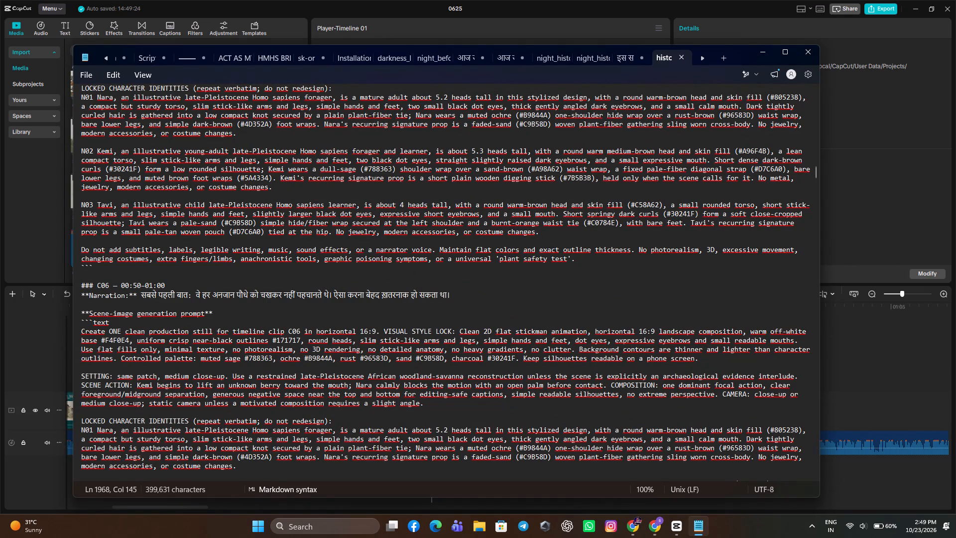
{"action": "scroll", "coordinate": [326, 267], "scroll_direction": "down", "scroll_amount": 7}
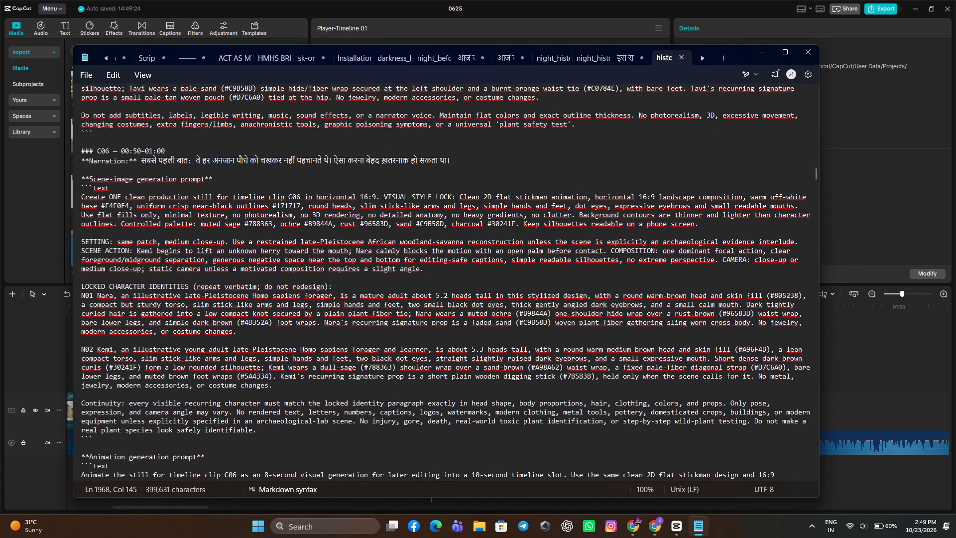
{"action": "scroll", "coordinate": [329, 271], "scroll_direction": "down", "scroll_amount": 7}
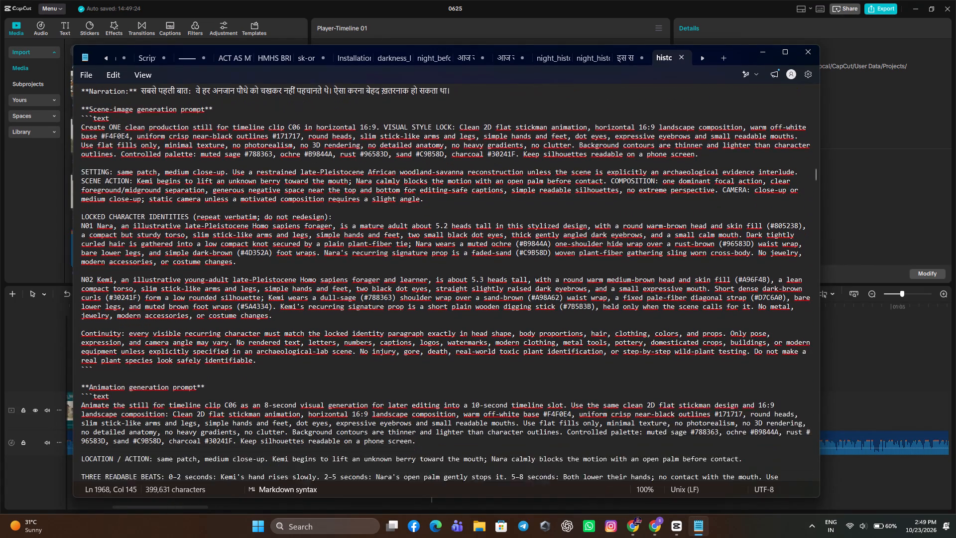
{"action": "scroll", "coordinate": [329, 274], "scroll_direction": "down", "scroll_amount": 11}
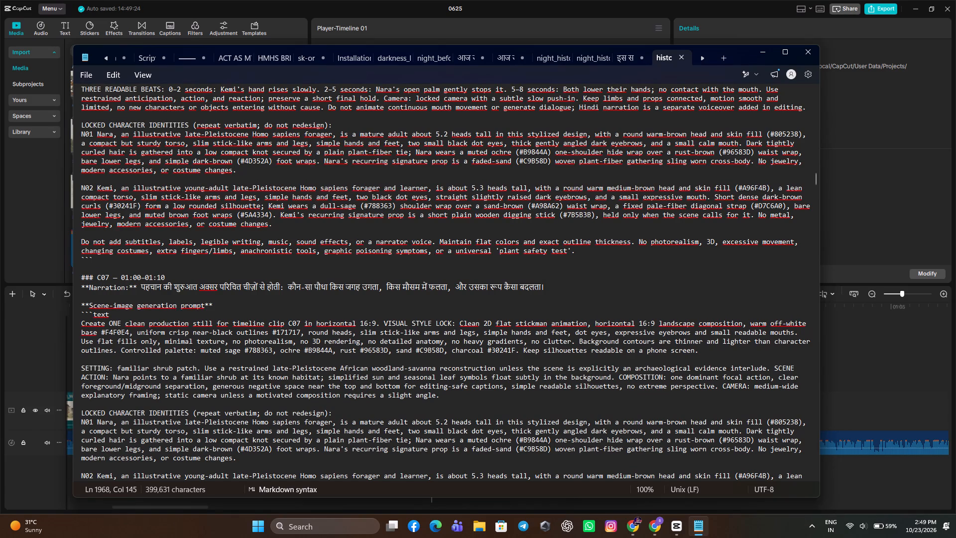
{"action": "left_click_drag", "start_coordinate": [89, 288], "coordinate": [449, 286]}
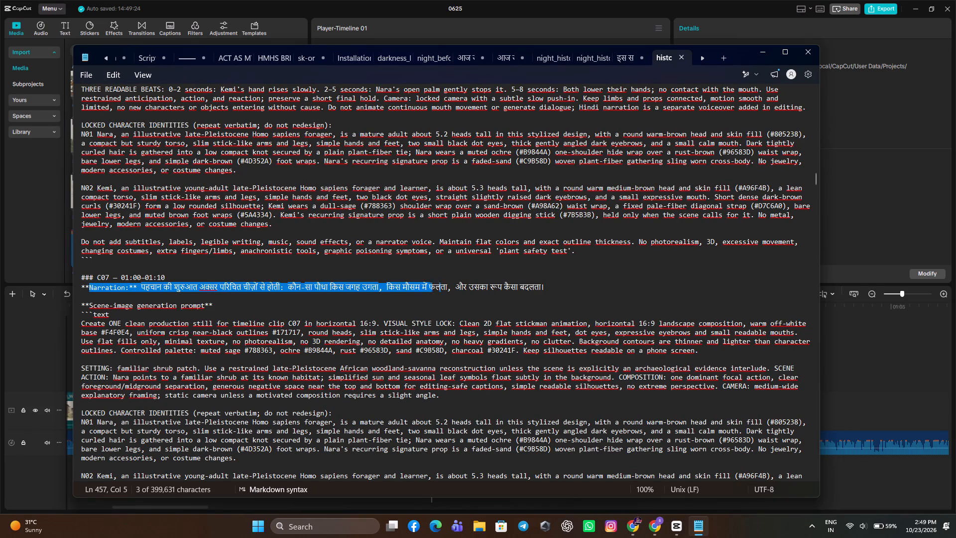
{"action": "left_click_drag", "start_coordinate": [449, 286], "coordinate": [557, 290]}
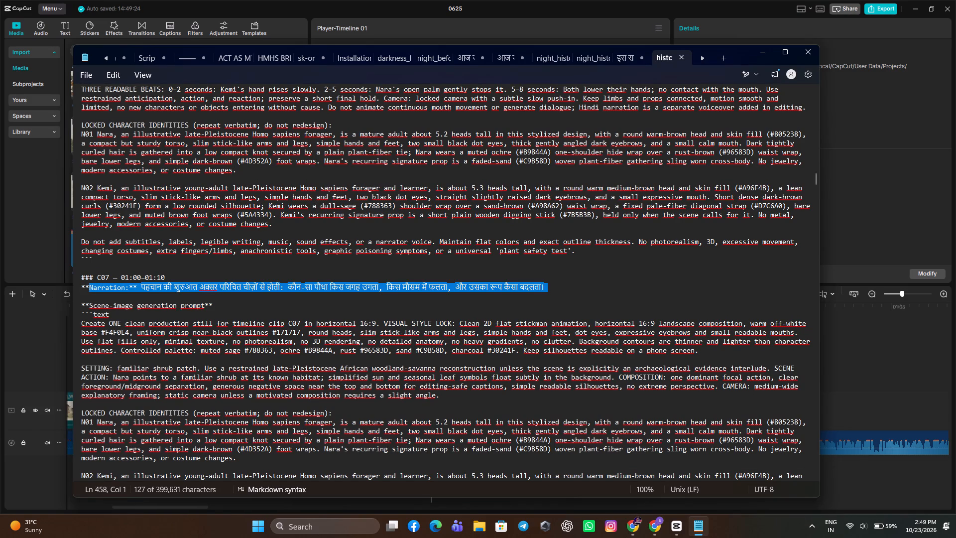
{"action": "left_click", "coordinate": [145, 290]}
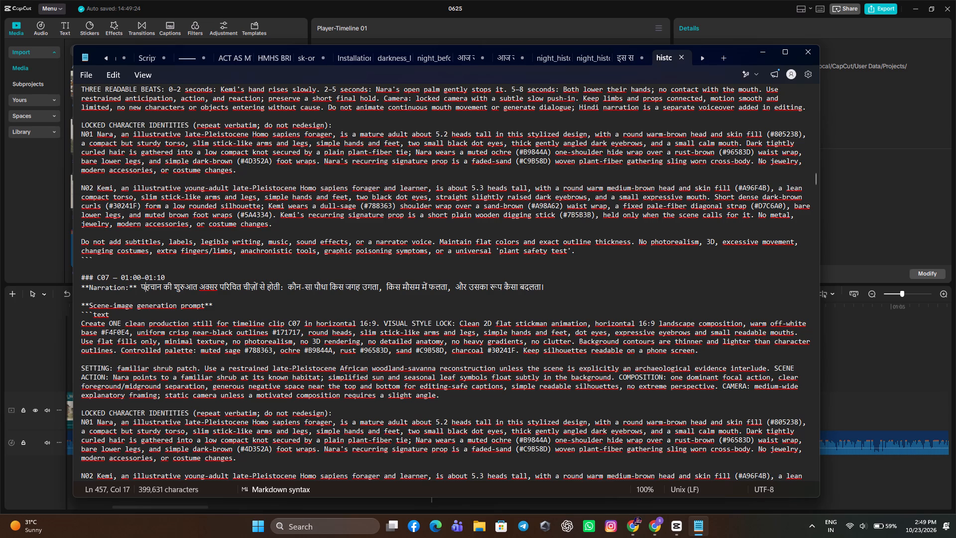
{"action": "left_click", "coordinate": [675, 529]}
{"action": "left_click", "coordinate": [489, 269]}
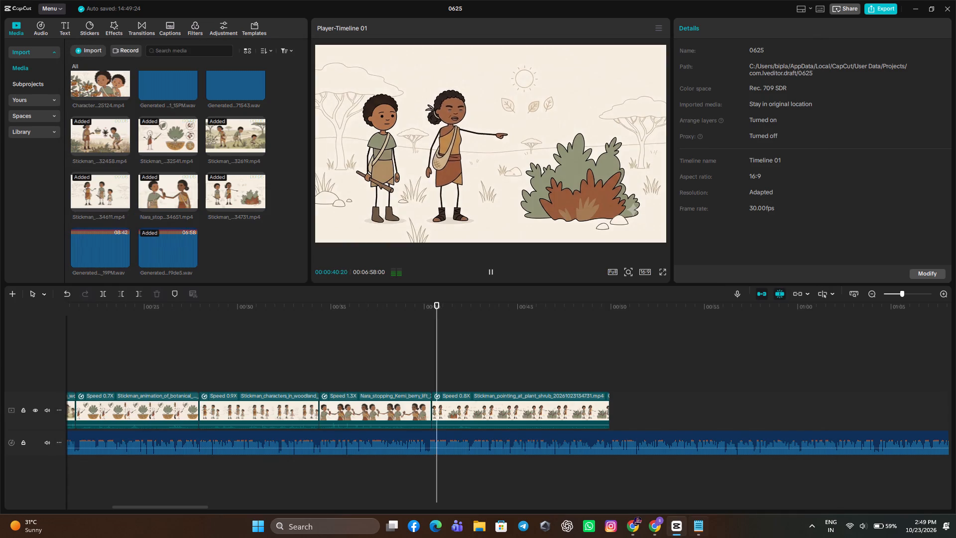
{"action": "left_click", "coordinate": [703, 531]}
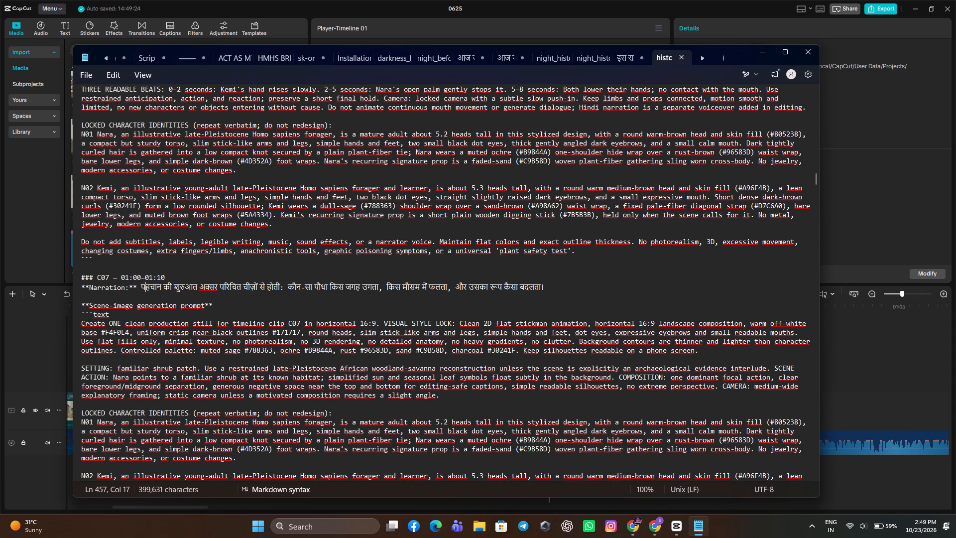
{"action": "left_click", "coordinate": [759, 49]}
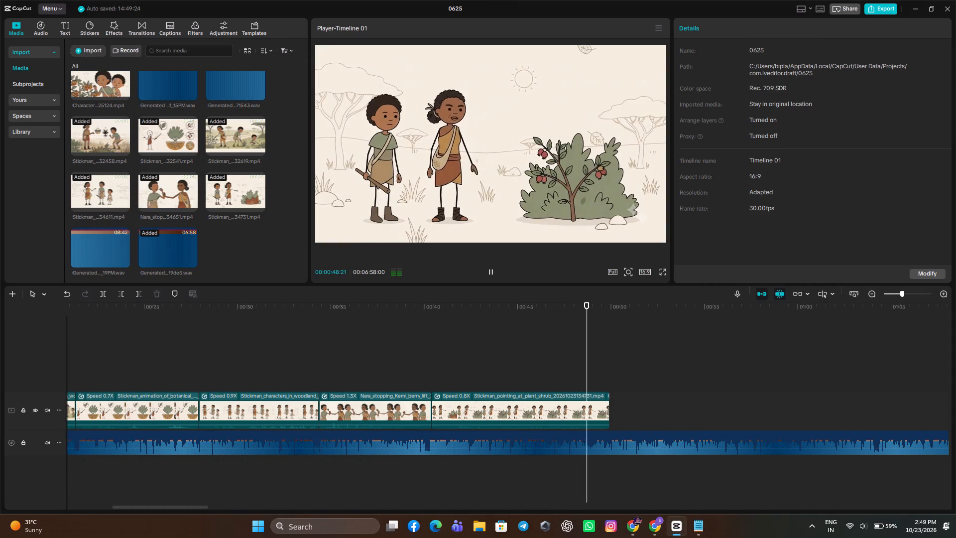
Replay the plant shrub clip to find where the C07 line ends, and trim off the clip's remainder after 00:00:46:21.
{"action": "left_click", "coordinate": [562, 344]}
{"action": "left_click_drag", "start_coordinate": [562, 344], "coordinate": [499, 349]}
{"action": "left_click", "coordinate": [497, 265]}
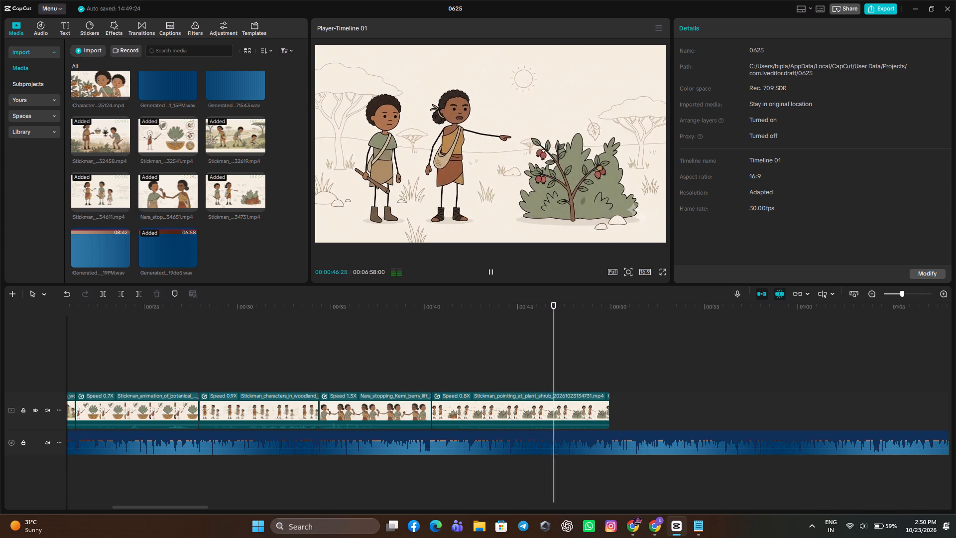
{"action": "left_click", "coordinate": [496, 265]}
{"action": "left_click", "coordinate": [551, 348]}
{"action": "left_click_drag", "start_coordinate": [551, 348], "coordinate": [524, 357]}
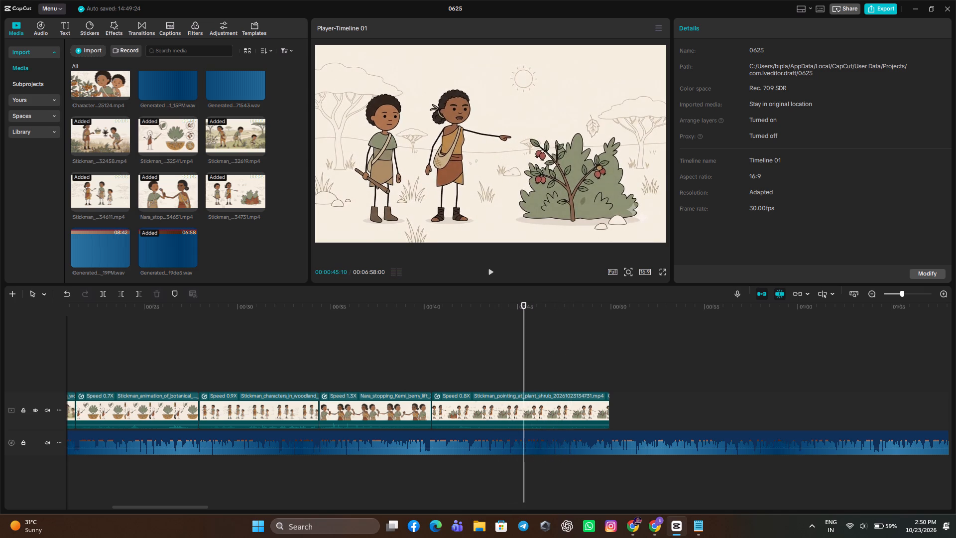
{"action": "left_click", "coordinate": [493, 271]}
{"action": "left_click", "coordinate": [493, 271]}
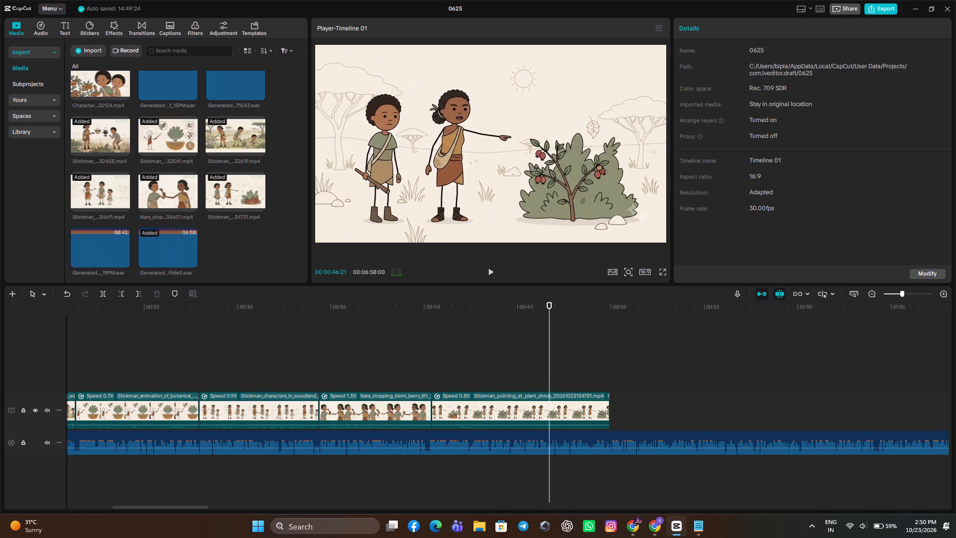
{"action": "left_click", "coordinate": [493, 271]}
{"action": "left_click", "coordinate": [493, 271]}
{"action": "left_click", "coordinate": [541, 327]}
{"action": "left_click_drag", "start_coordinate": [541, 327], "coordinate": [541, 328]}
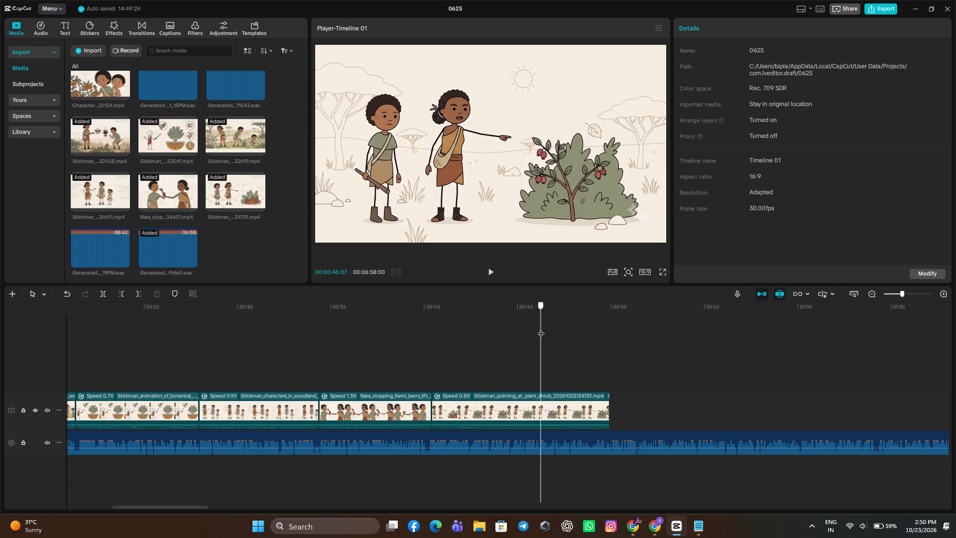
{"action": "left_click_drag", "start_coordinate": [541, 328], "coordinate": [549, 365]}
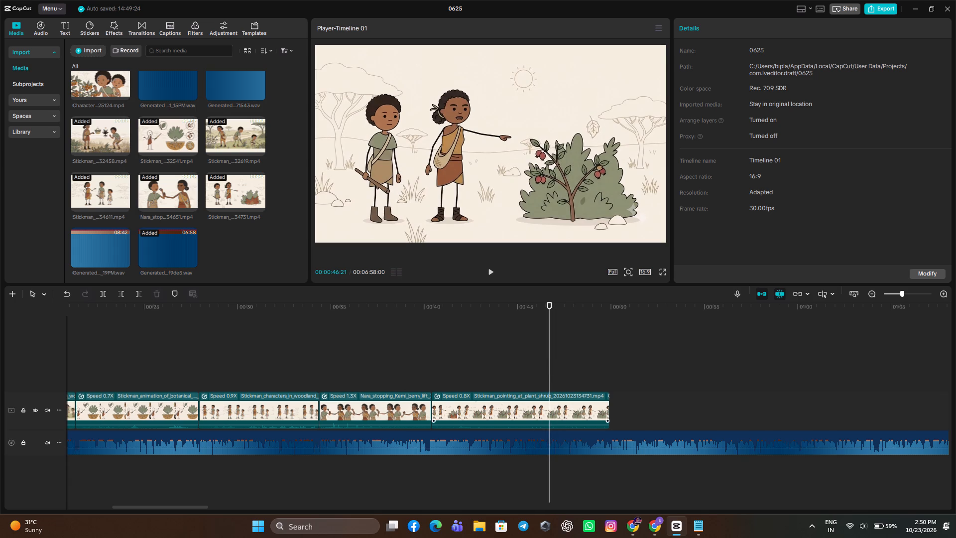
{"action": "left_click", "coordinate": [555, 395]}
{"action": "left_click", "coordinate": [145, 293]}
{"action": "left_click", "coordinate": [142, 293]}
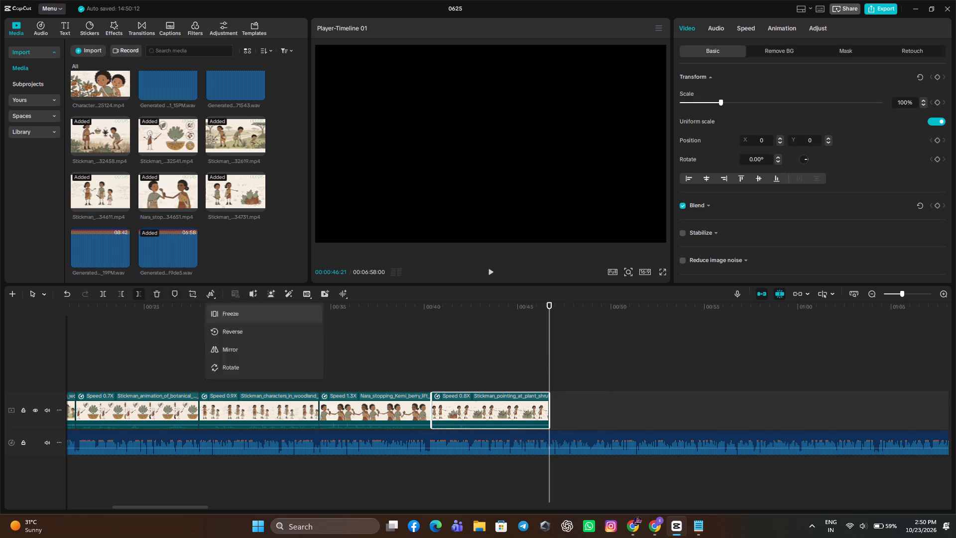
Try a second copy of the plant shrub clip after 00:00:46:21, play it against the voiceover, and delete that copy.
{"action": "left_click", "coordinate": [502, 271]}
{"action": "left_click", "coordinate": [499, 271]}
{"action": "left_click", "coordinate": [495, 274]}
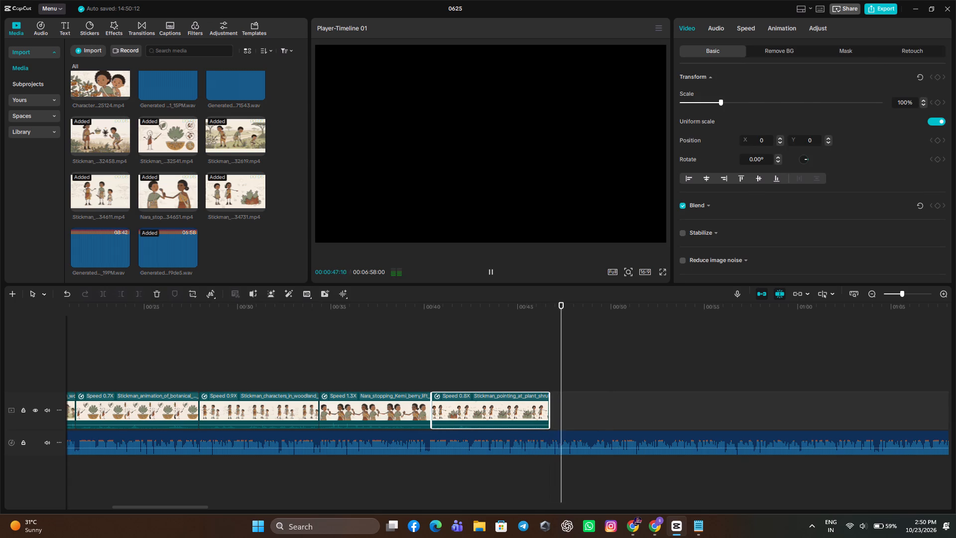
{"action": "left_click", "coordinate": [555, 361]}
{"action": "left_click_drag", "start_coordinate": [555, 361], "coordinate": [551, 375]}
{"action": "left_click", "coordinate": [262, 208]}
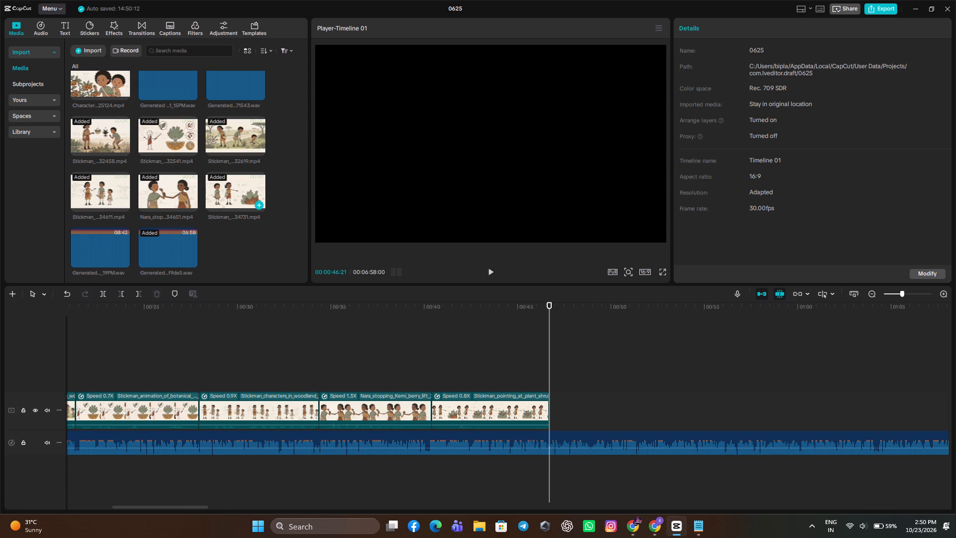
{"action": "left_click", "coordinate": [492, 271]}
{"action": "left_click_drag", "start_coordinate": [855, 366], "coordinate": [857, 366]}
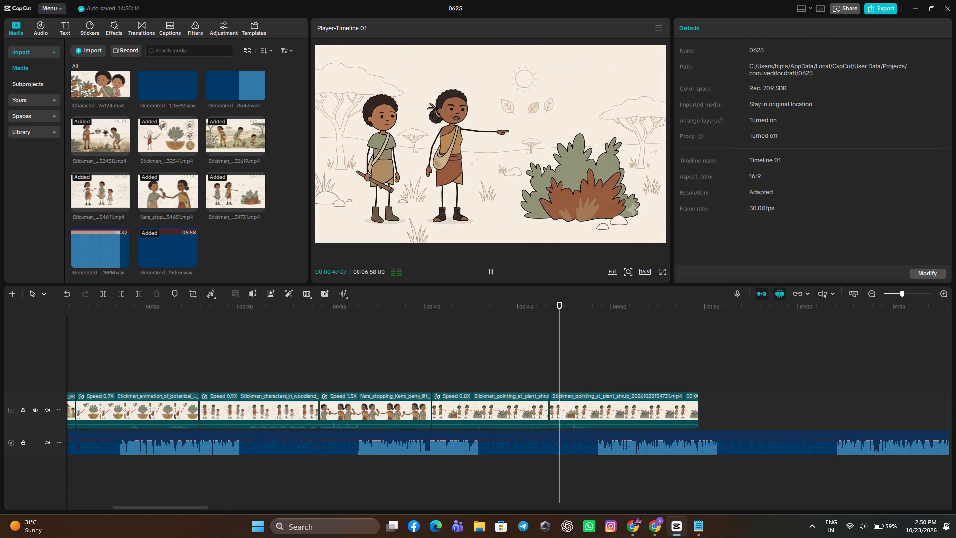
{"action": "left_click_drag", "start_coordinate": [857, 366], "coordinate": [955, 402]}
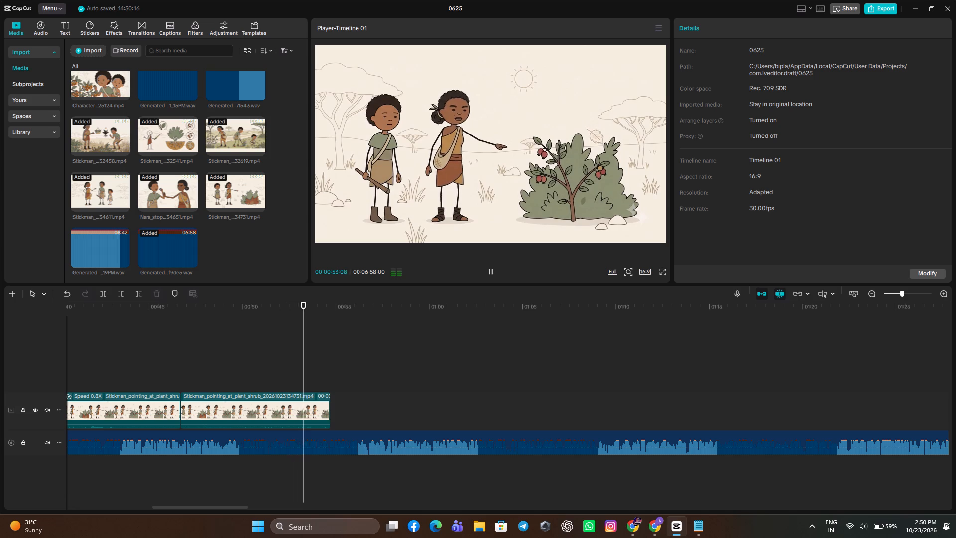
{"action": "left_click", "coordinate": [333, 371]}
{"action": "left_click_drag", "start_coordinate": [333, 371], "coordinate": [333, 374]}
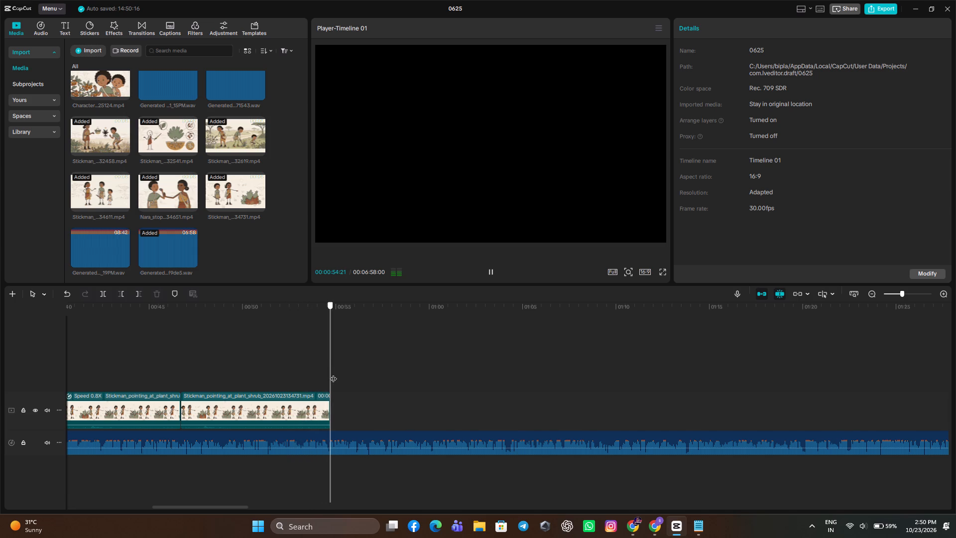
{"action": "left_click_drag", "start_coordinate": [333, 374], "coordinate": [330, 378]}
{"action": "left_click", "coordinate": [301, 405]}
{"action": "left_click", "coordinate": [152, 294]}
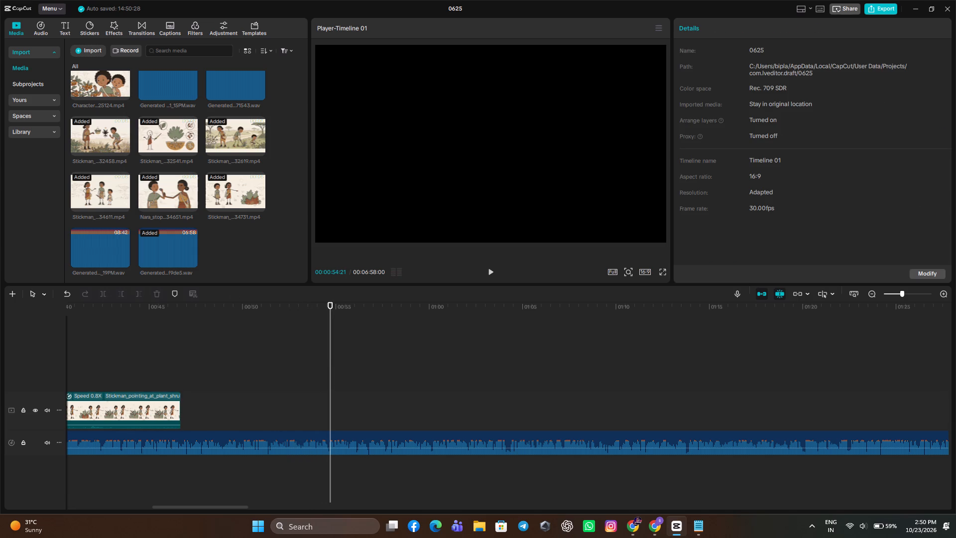
Import the Stickman animating botanical clip from Downloads and append it after the plant shrub clip.
{"action": "left_click", "coordinate": [90, 51]}
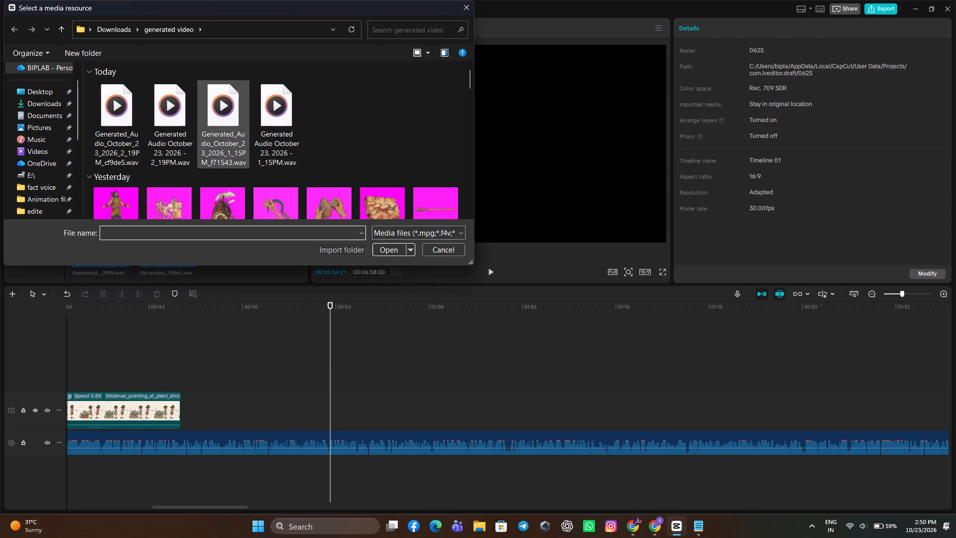
{"action": "left_click", "coordinate": [50, 104]}
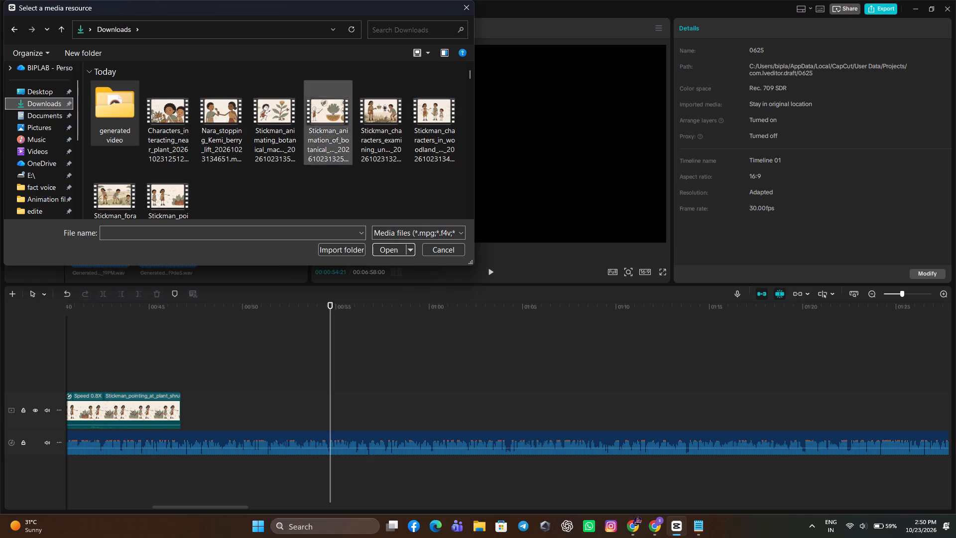
{"action": "double_click", "coordinate": [260, 113]}
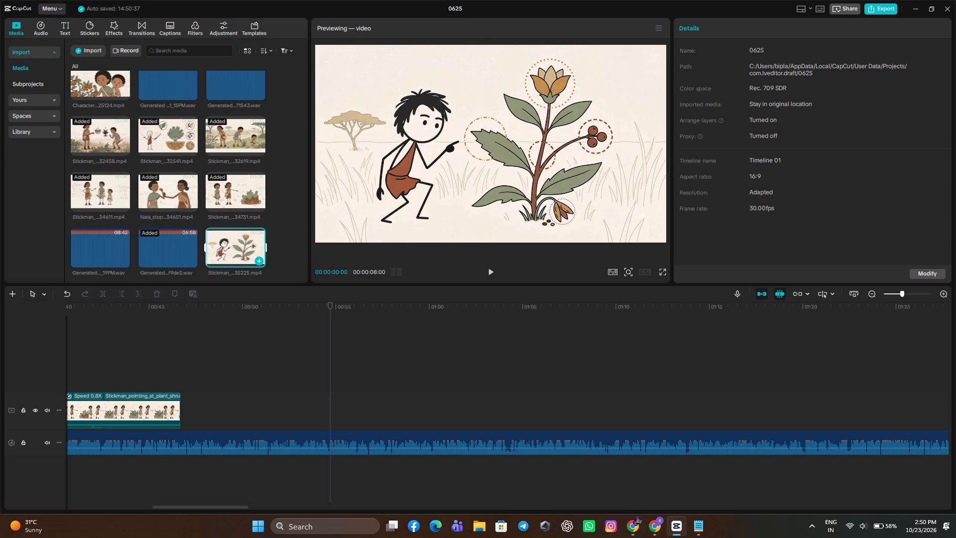
{"action": "left_click", "coordinate": [258, 260]}
Play the added botanical clip against the voiceover and park the playhead at its end, 00:00:54:21.
{"action": "left_click", "coordinate": [174, 372]}
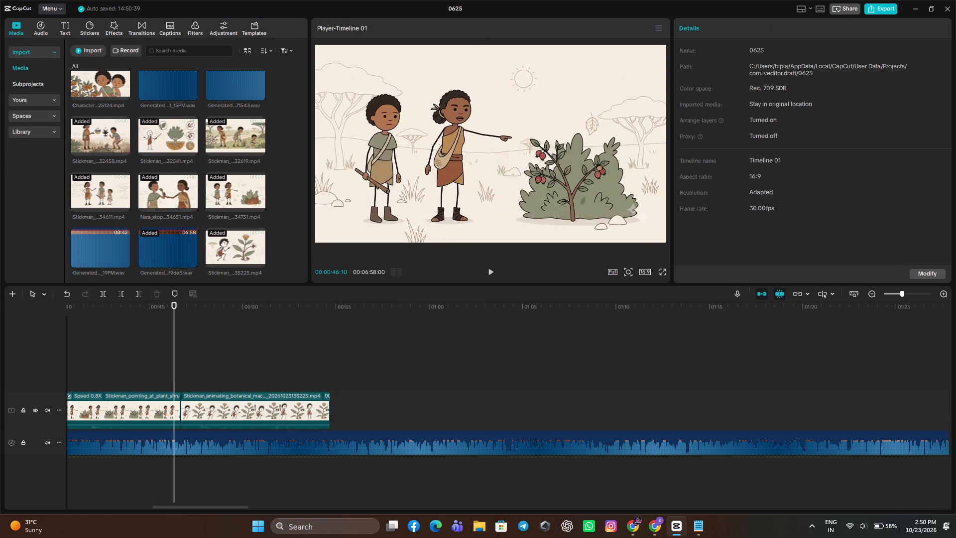
{"action": "left_click", "coordinate": [495, 268]}
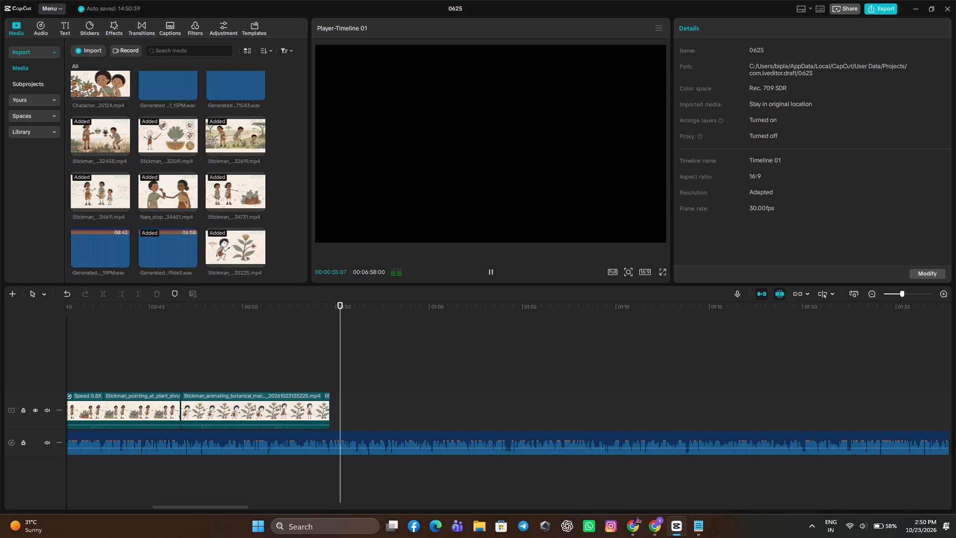
{"action": "left_click", "coordinate": [334, 361]}
{"action": "left_click_drag", "start_coordinate": [334, 361], "coordinate": [329, 380]}
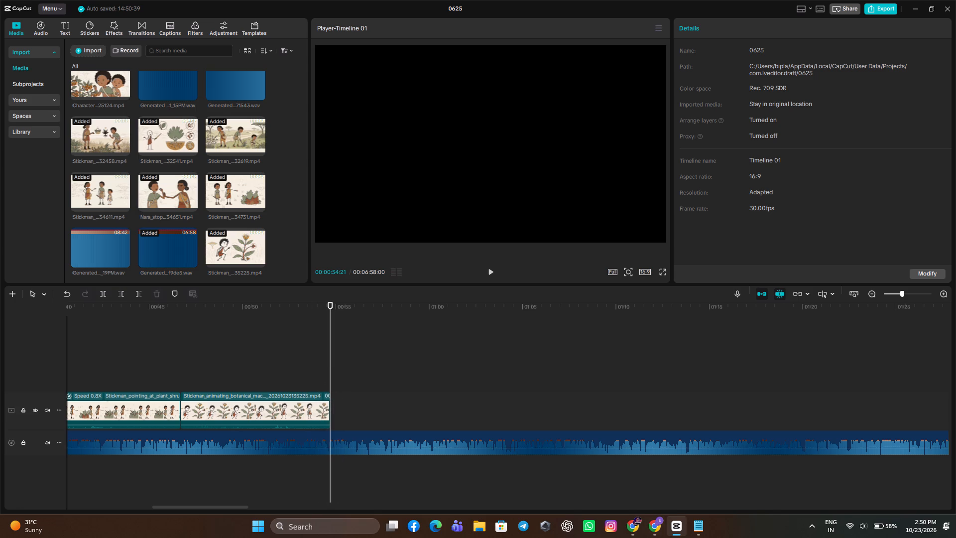
Read the C08 narration in Notepad and replay the botanical clip in CapCut to compare the voiceover with that line.
{"action": "left_click", "coordinate": [700, 532]}
{"action": "scroll", "coordinate": [406, 274], "scroll_direction": "down", "scroll_amount": 8}
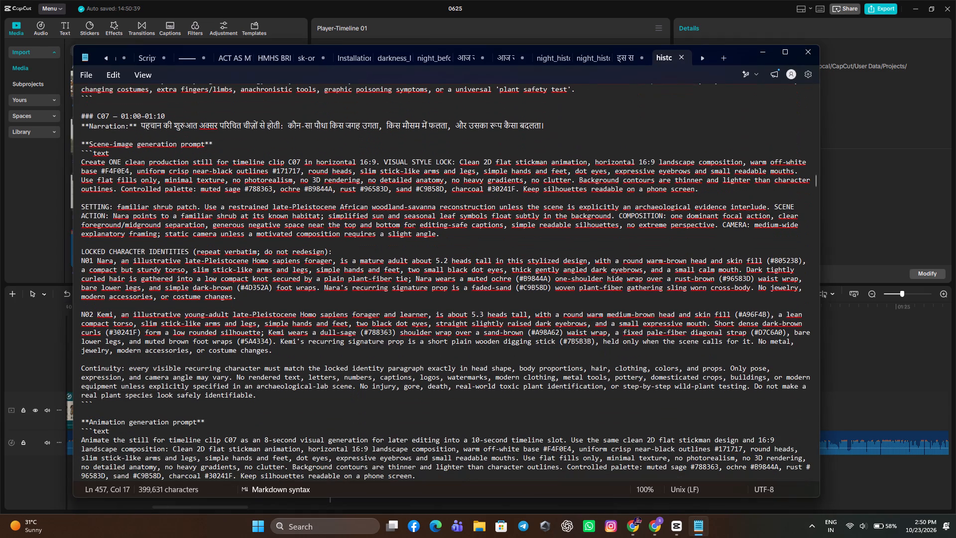
{"action": "scroll", "coordinate": [404, 287], "scroll_direction": "down", "scroll_amount": 11}
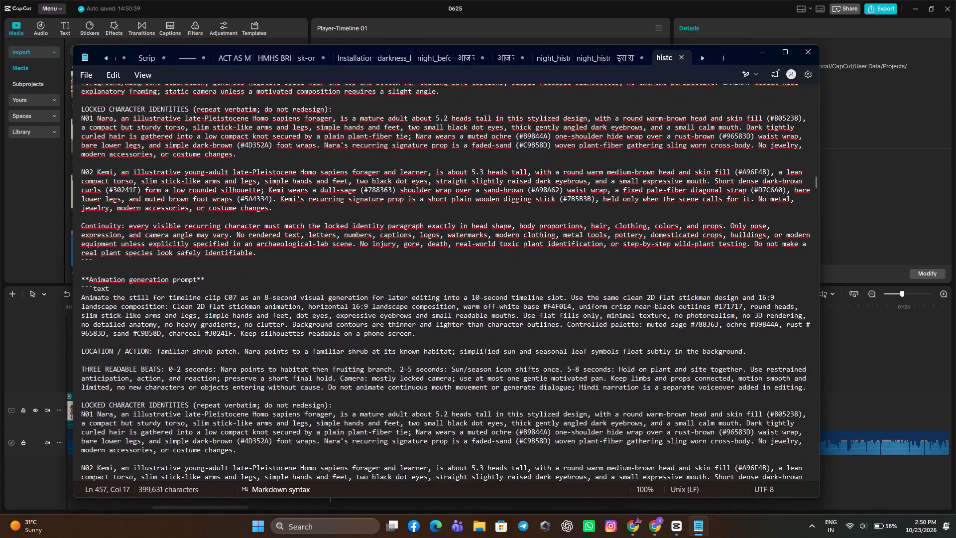
{"action": "scroll", "coordinate": [404, 287], "scroll_direction": "down", "scroll_amount": 7}
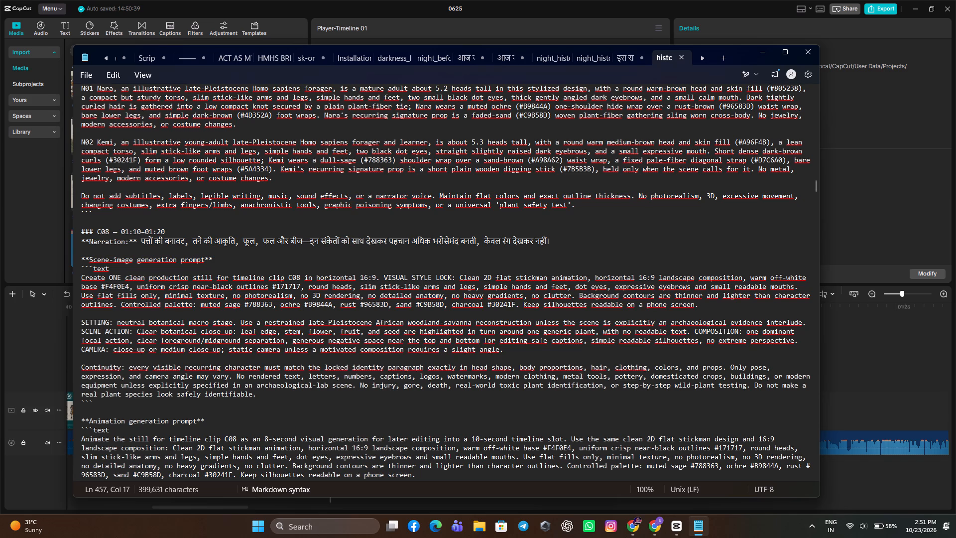
{"action": "left_click", "coordinate": [755, 54]}
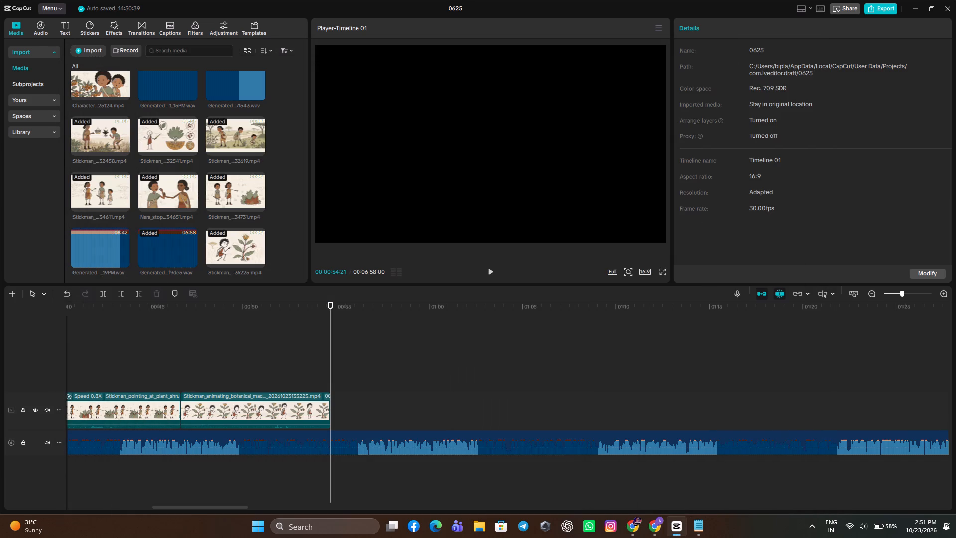
{"action": "left_click", "coordinate": [155, 370]}
{"action": "left_click", "coordinate": [488, 272]}
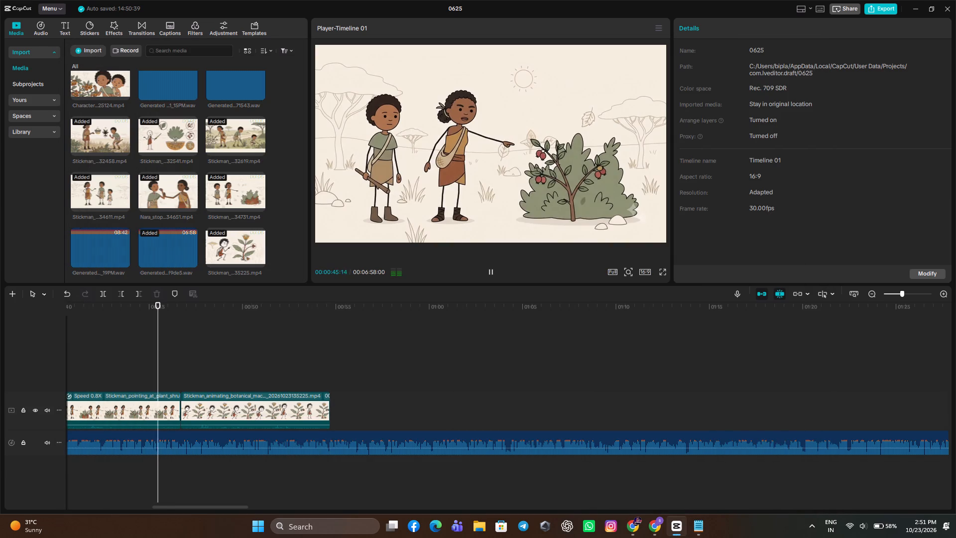
{"action": "left_click", "coordinate": [697, 516]}
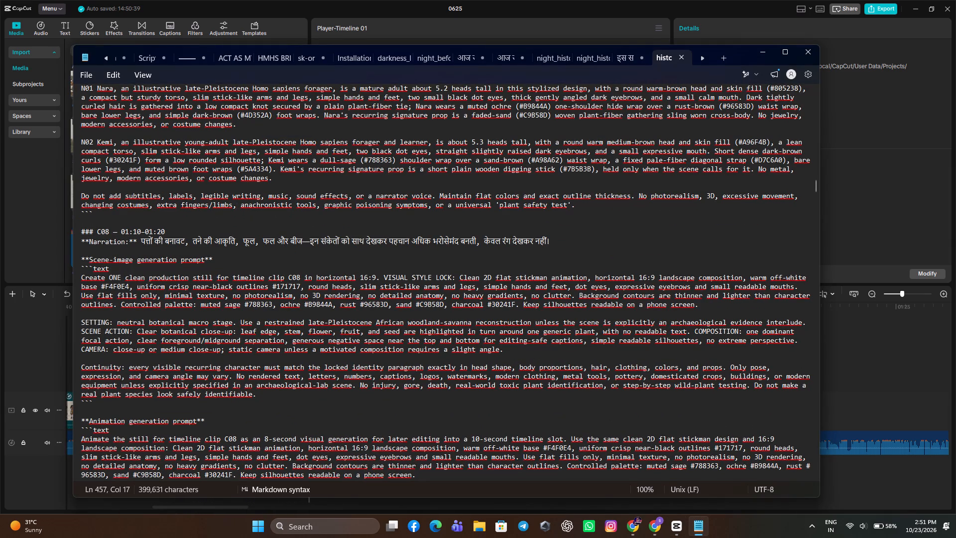
{"action": "left_click", "coordinate": [765, 56]}
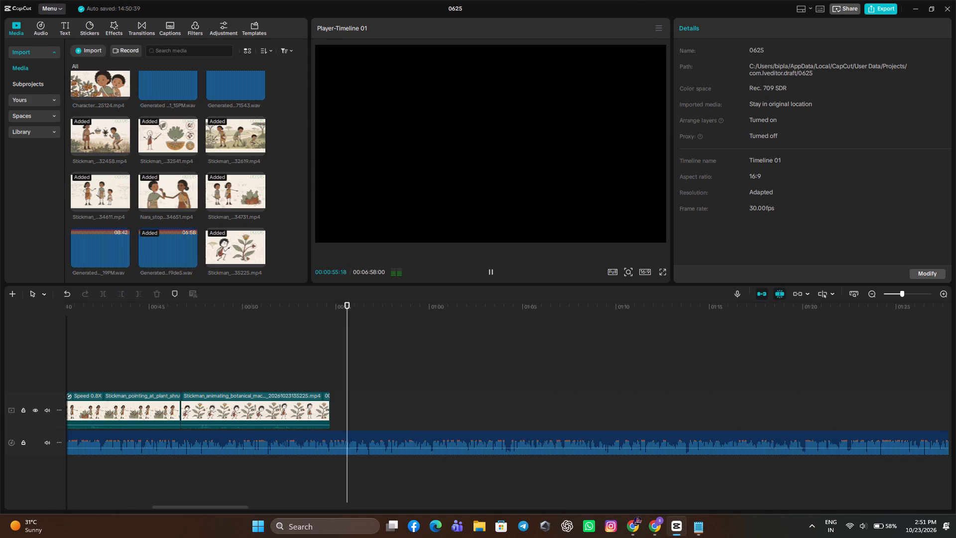
{"action": "left_click", "coordinate": [292, 346]}
{"action": "left_click", "coordinate": [489, 266]}
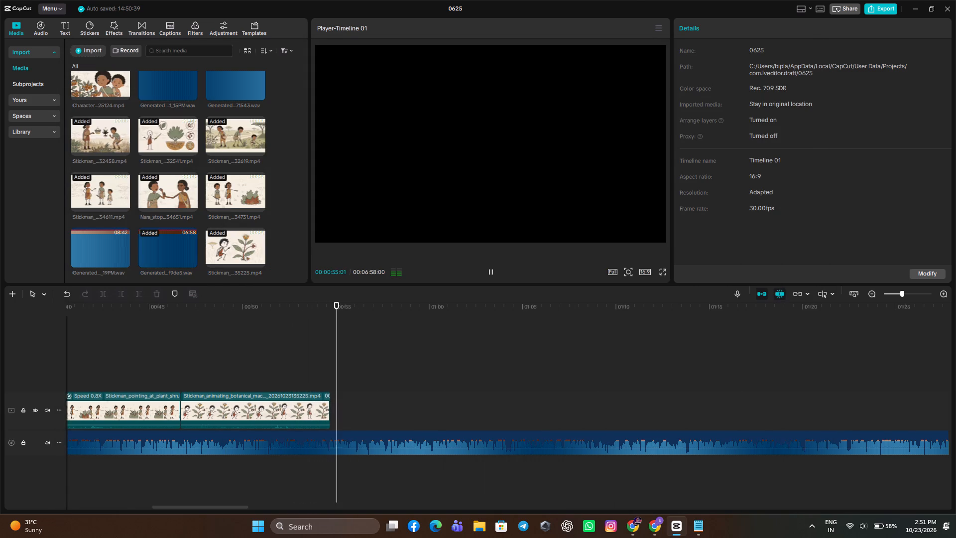
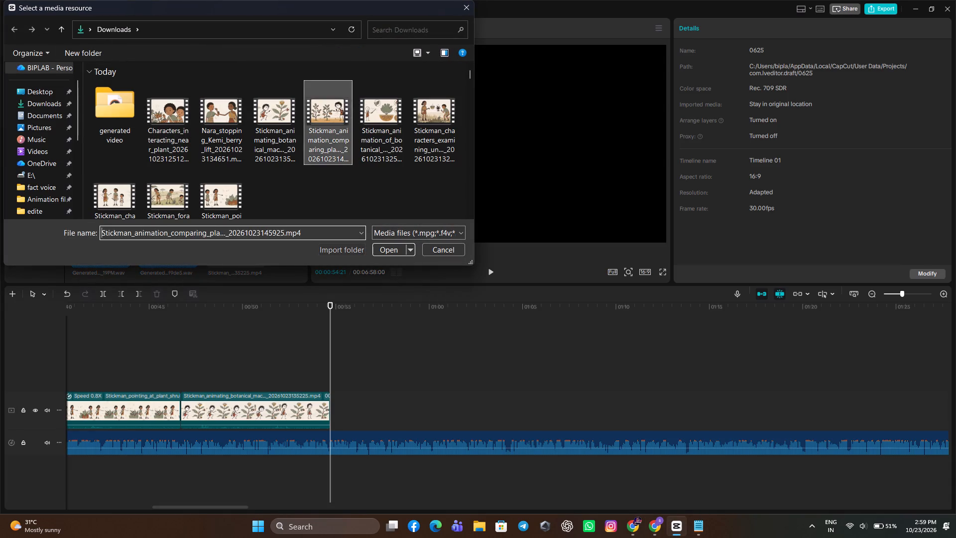
{"action": "left_click", "coordinate": [123, 264]}
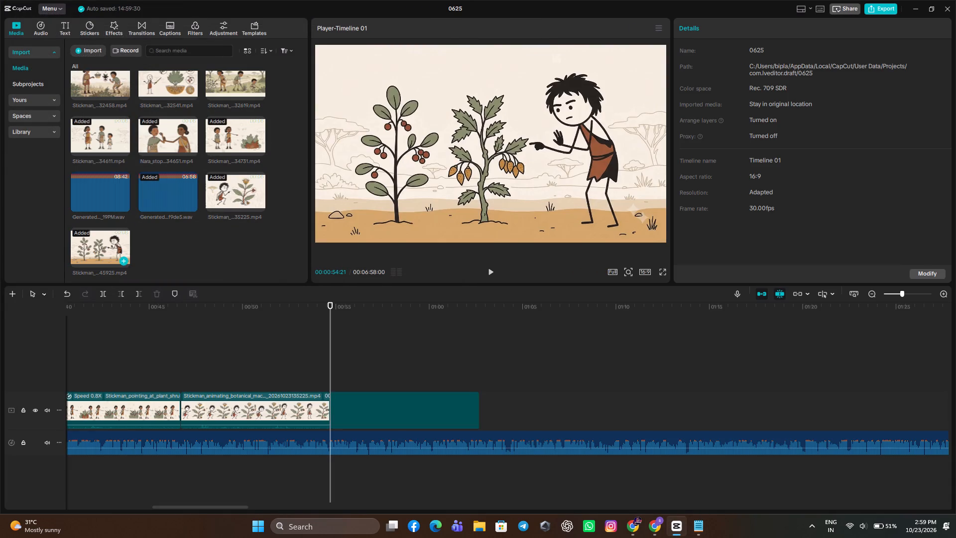
Play the added plant-comparison clip against the voiceover from just before its start and stop at 00:01:04:21.
{"action": "left_click", "coordinate": [303, 369]}
{"action": "left_click", "coordinate": [486, 270]}
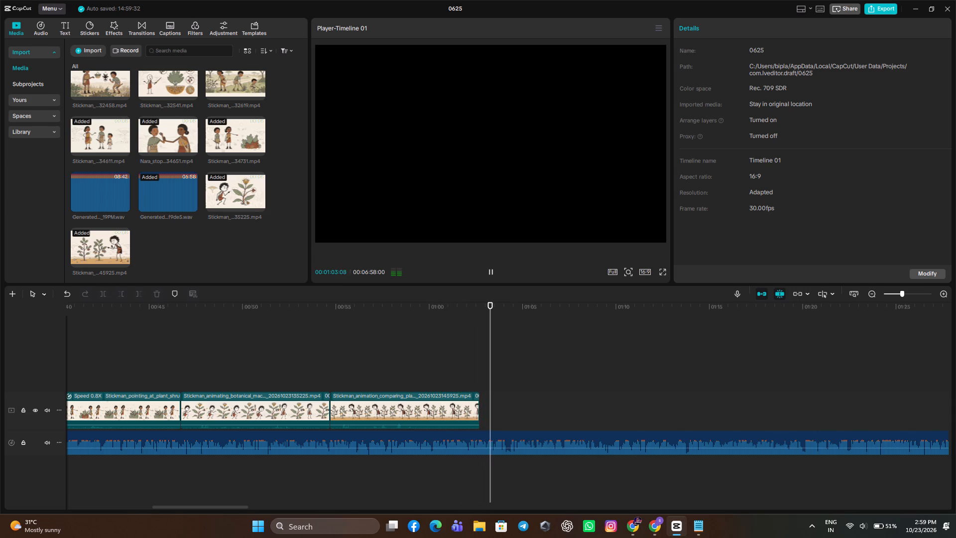
{"action": "left_click", "coordinate": [486, 270]}
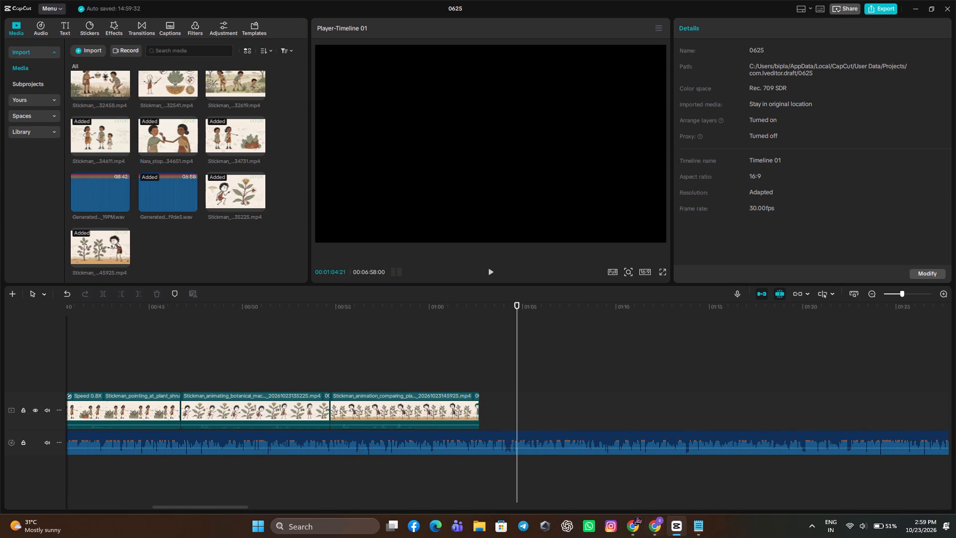
Find the C09 section in the Notepad script and read its narration line, collapsing the expanded C09 prompt in Google Flow.
{"action": "left_click", "coordinate": [699, 533]}
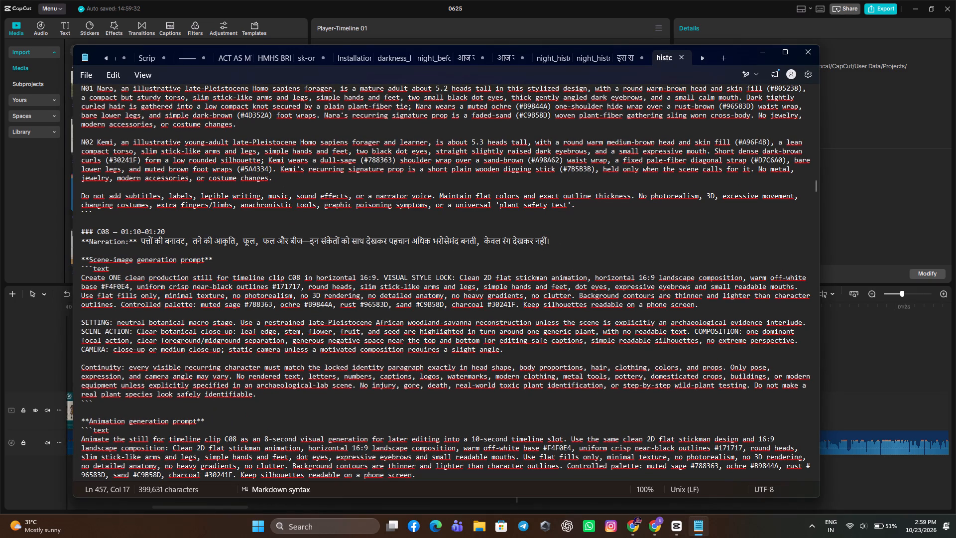
{"action": "left_click", "coordinate": [672, 526]}
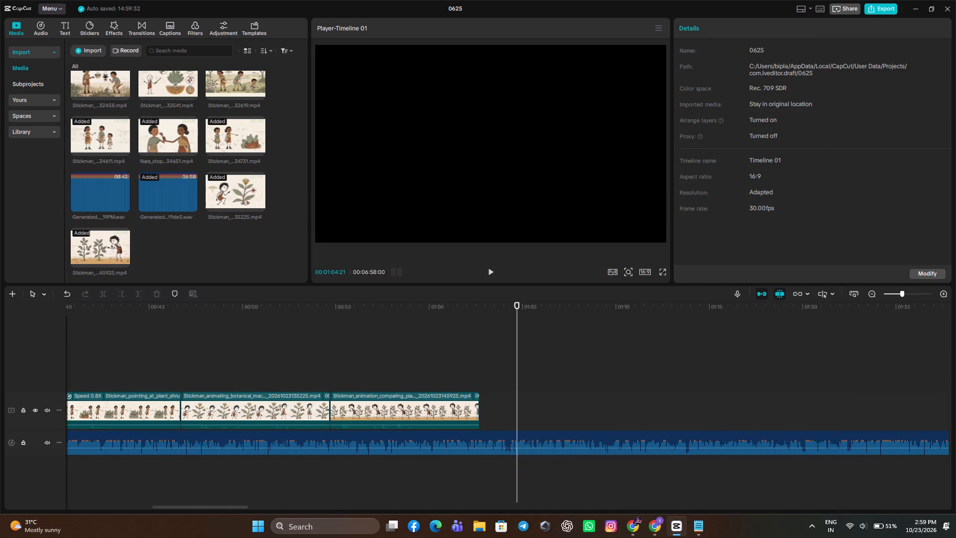
{"action": "left_click", "coordinate": [656, 521]}
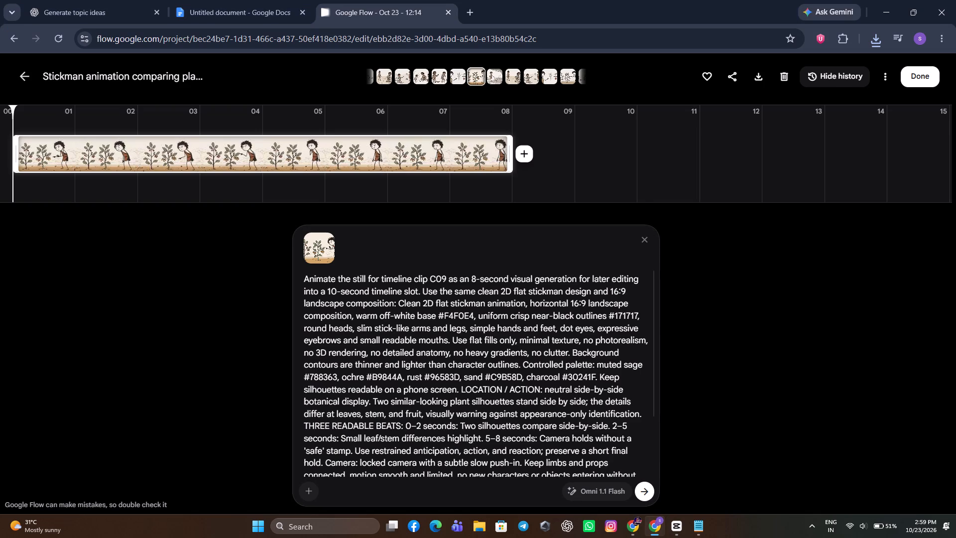
{"action": "left_click", "coordinate": [649, 246]}
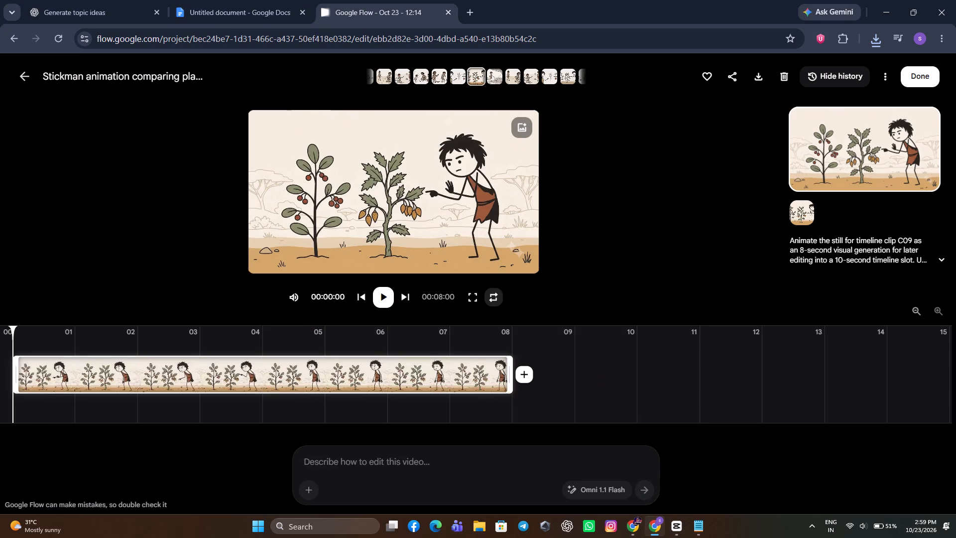
{"action": "left_click", "coordinate": [693, 523]}
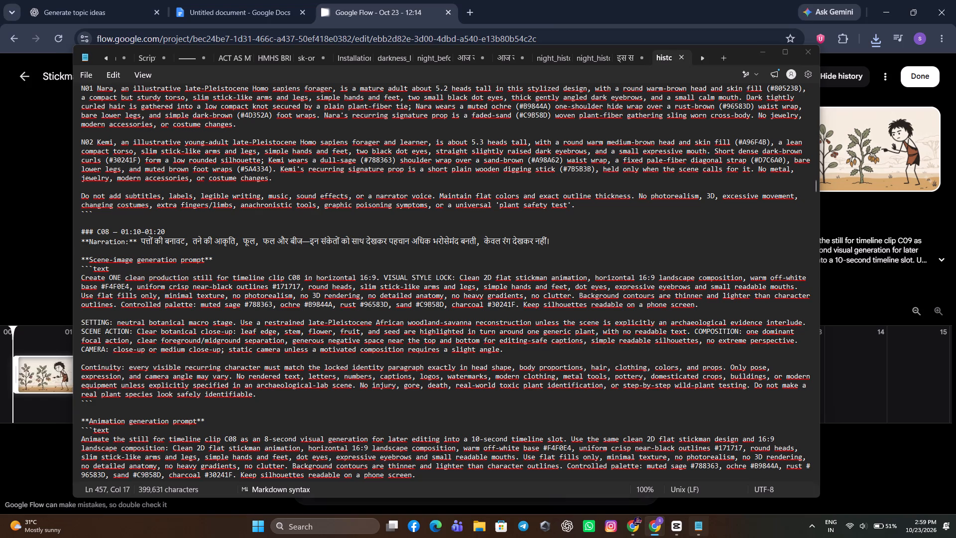
{"action": "scroll", "coordinate": [256, 297], "scroll_direction": "down", "scroll_amount": 20}
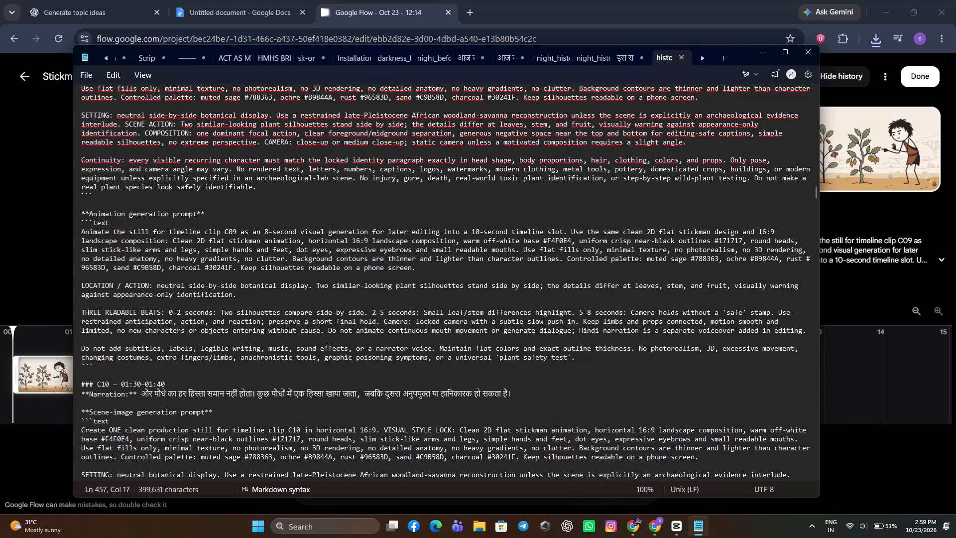
{"action": "scroll", "coordinate": [255, 305], "scroll_direction": "up", "scroll_amount": 7}
{"action": "scroll", "coordinate": [169, 256], "scroll_direction": "up", "scroll_amount": 1}
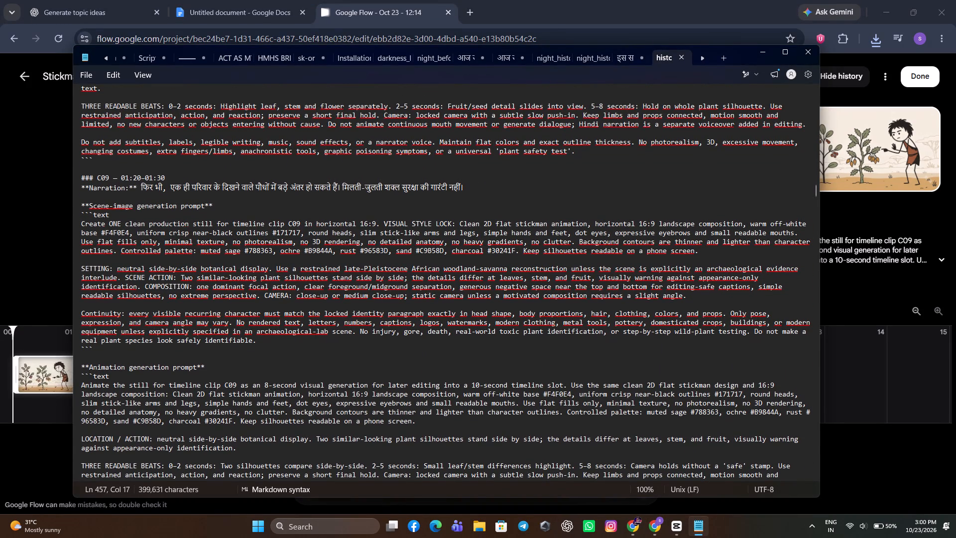
In CapCut, play the plant-comparison clip from shortly before its start and compare the voiceover with the C09 narration in Notepad.
{"action": "left_click", "coordinate": [676, 529]}
{"action": "left_click", "coordinate": [305, 377]}
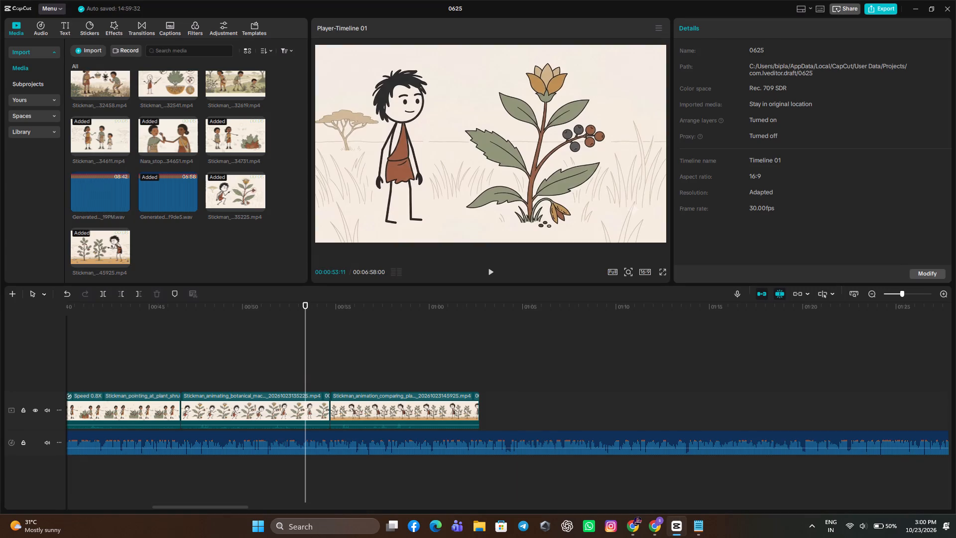
{"action": "left_click", "coordinate": [497, 272]}
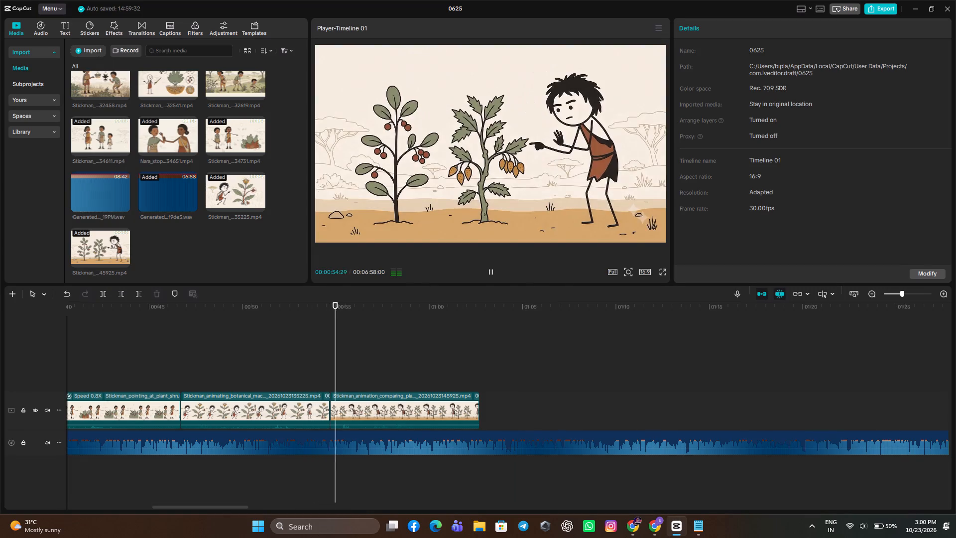
{"action": "left_click", "coordinate": [301, 362]}
{"action": "left_click", "coordinate": [487, 277]}
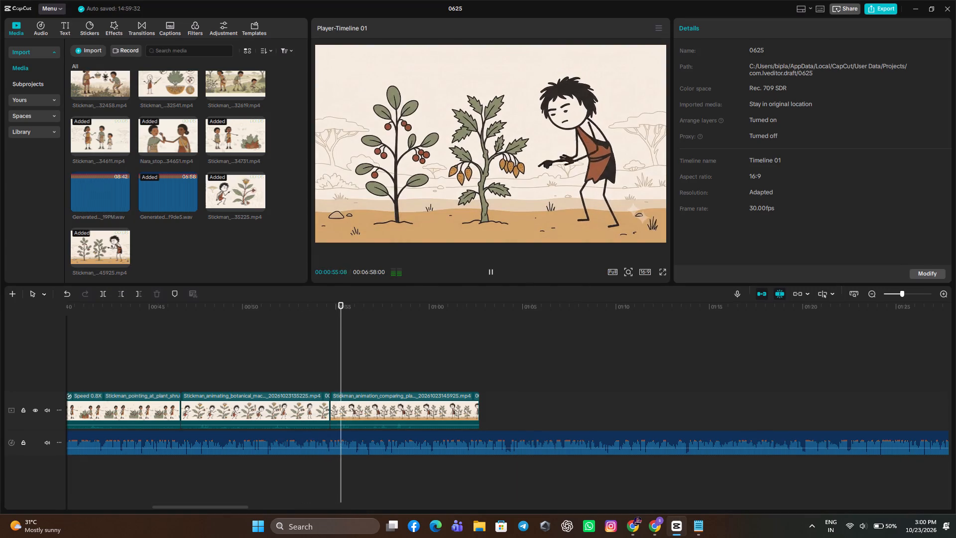
{"action": "left_click", "coordinate": [488, 276]}
{"action": "left_click", "coordinate": [487, 274]}
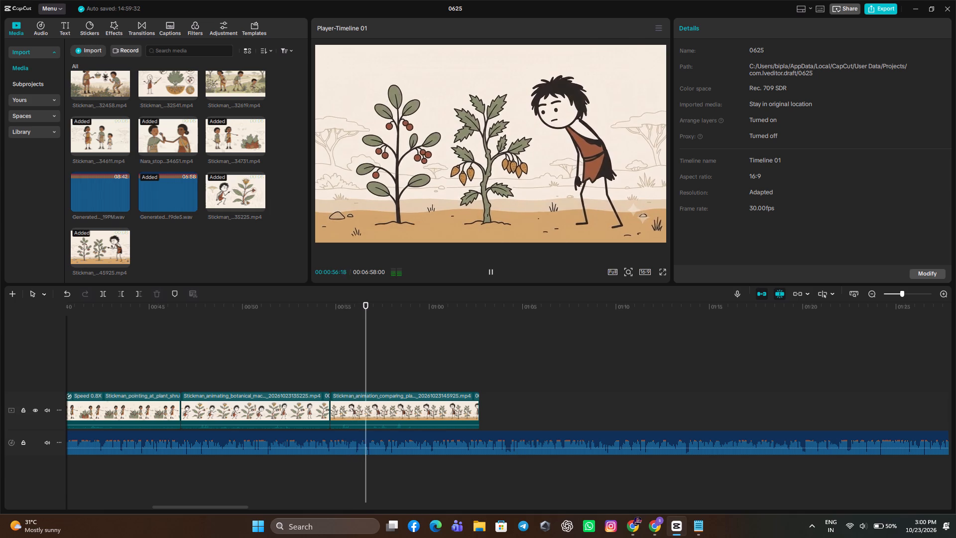
{"action": "left_click", "coordinate": [700, 526]}
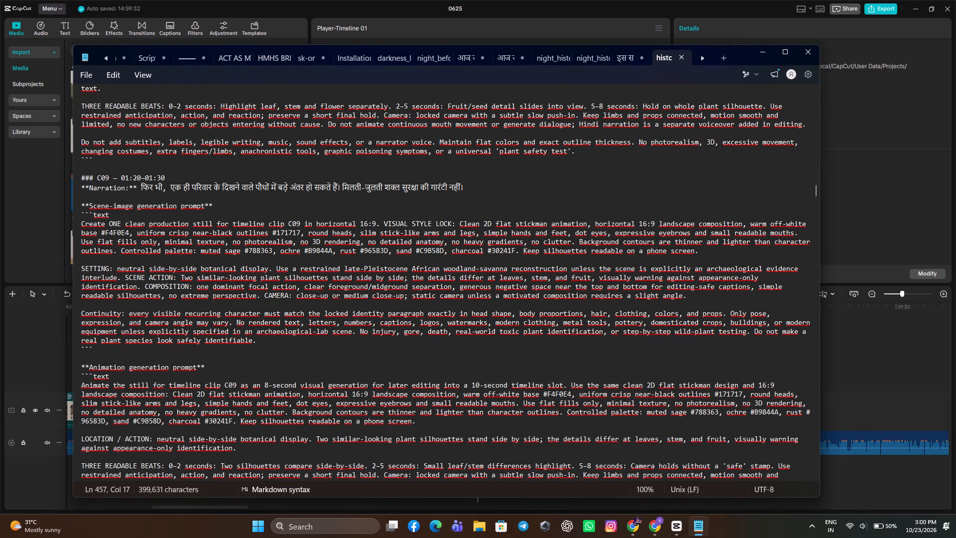
{"action": "left_click", "coordinate": [670, 531]}
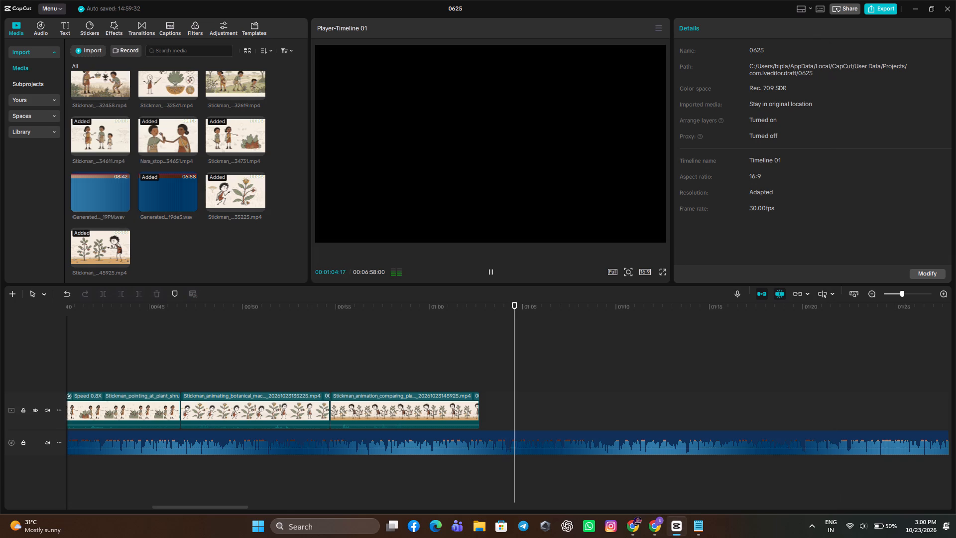
{"action": "left_click", "coordinate": [294, 365]}
{"action": "left_click_drag", "start_coordinate": [294, 365], "coordinate": [248, 373]}
{"action": "left_click", "coordinate": [491, 274]}
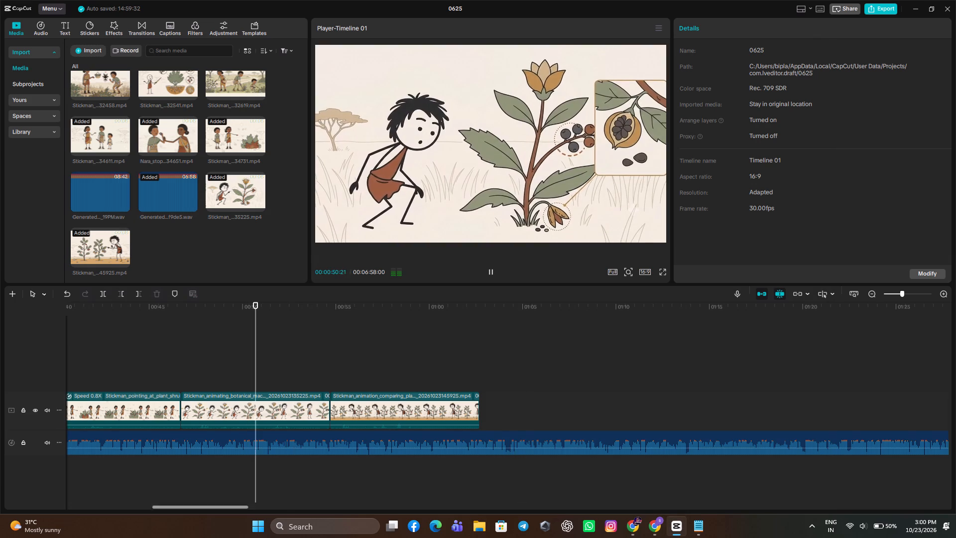
{"action": "left_click", "coordinate": [705, 520]}
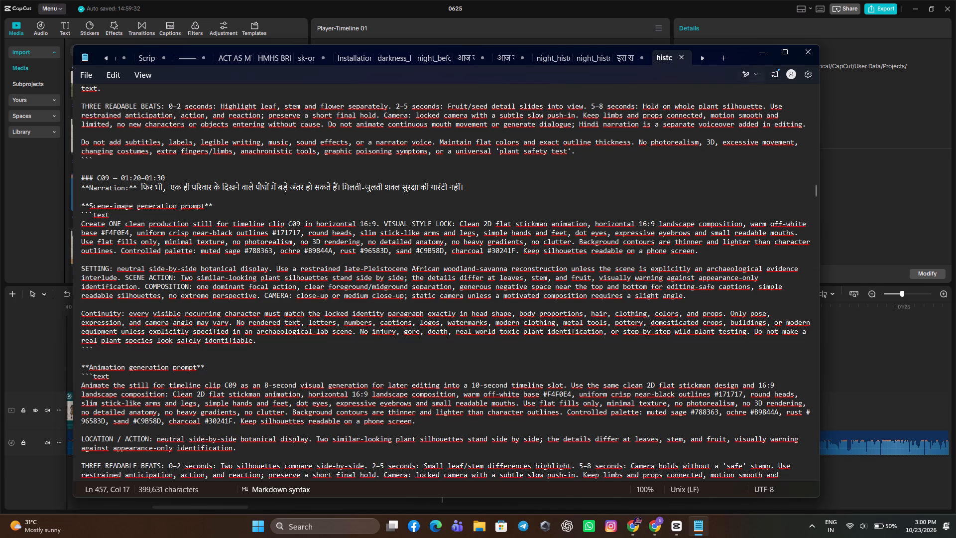
{"action": "left_click", "coordinate": [770, 53]}
Replay parts of the plant-comparison clip to locate where the voiceover finishes the C09 narration, checking the script again.
{"action": "left_click", "coordinate": [417, 341]}
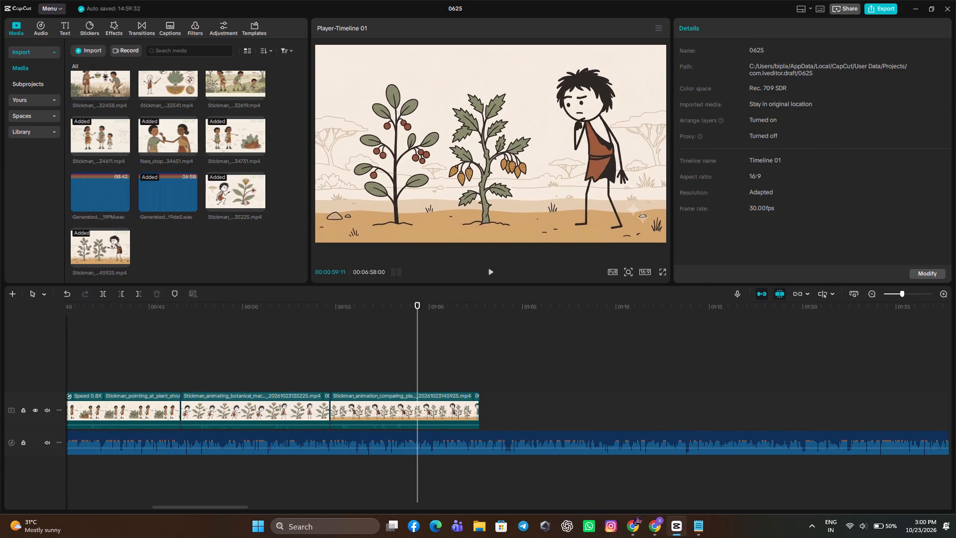
{"action": "left_click", "coordinate": [498, 273]}
{"action": "left_click", "coordinate": [496, 270]}
{"action": "left_click", "coordinate": [496, 270]}
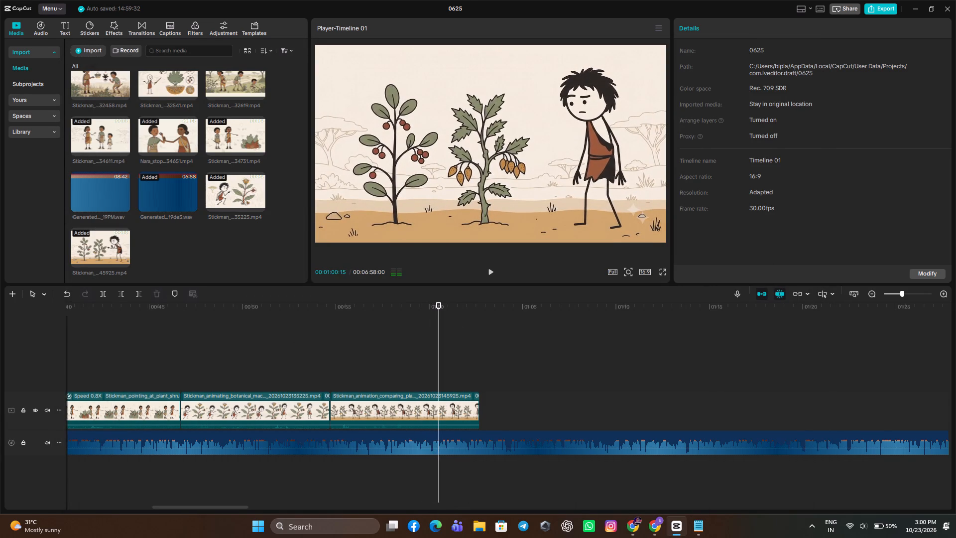
{"action": "left_click", "coordinate": [408, 356]}
{"action": "left_click_drag", "start_coordinate": [408, 356], "coordinate": [360, 359]}
{"action": "left_click", "coordinate": [494, 272]}
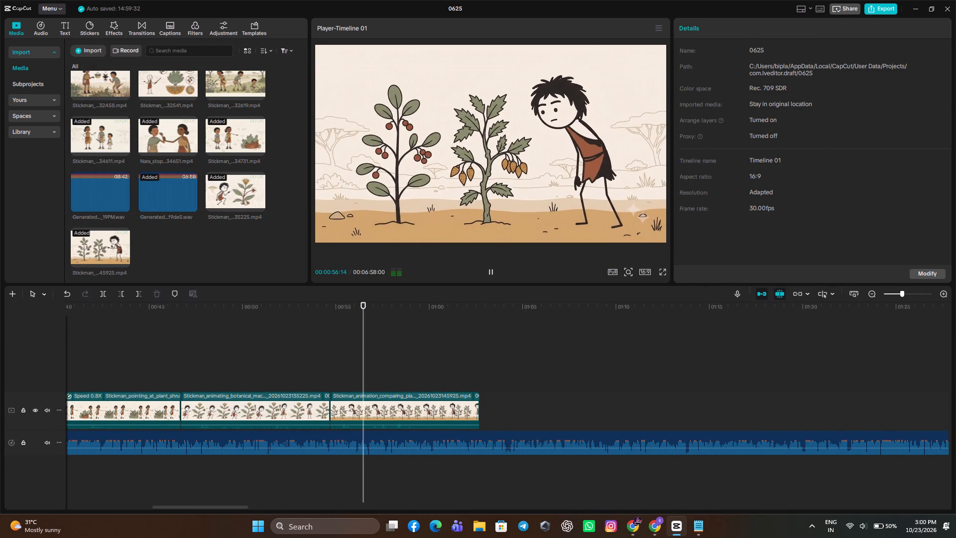
{"action": "left_click", "coordinate": [493, 272]}
{"action": "left_click", "coordinate": [340, 354]}
{"action": "left_click_drag", "start_coordinate": [340, 354], "coordinate": [309, 363]}
{"action": "left_click", "coordinate": [492, 271]}
{"action": "left_click", "coordinate": [708, 535]}
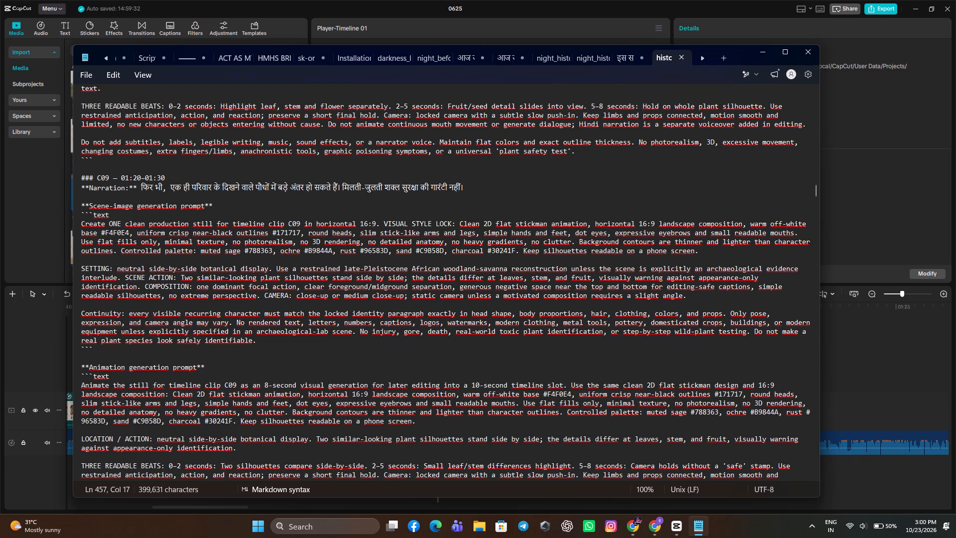
{"action": "left_click", "coordinate": [757, 45]}
Trim off the end of the plant-comparison clip from 00:01:00:05 and place the playhead at its new end.
{"action": "left_click", "coordinate": [402, 345]}
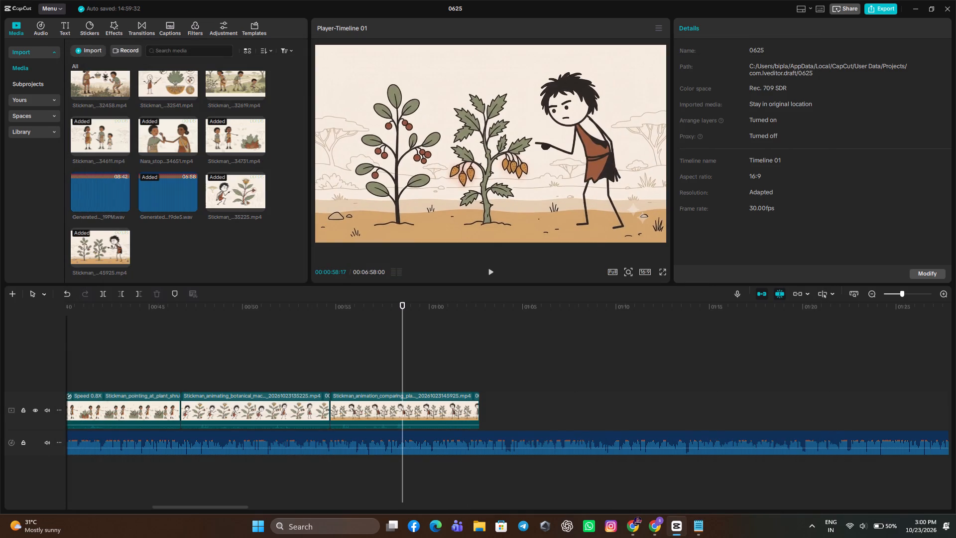
{"action": "left_click", "coordinate": [496, 269]}
{"action": "left_click", "coordinate": [496, 269]}
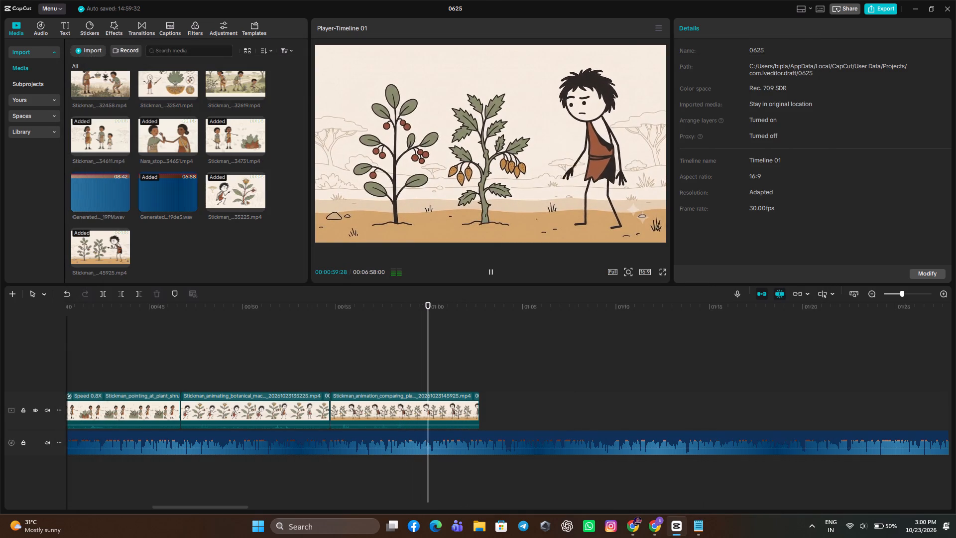
{"action": "left_click", "coordinate": [445, 416]}
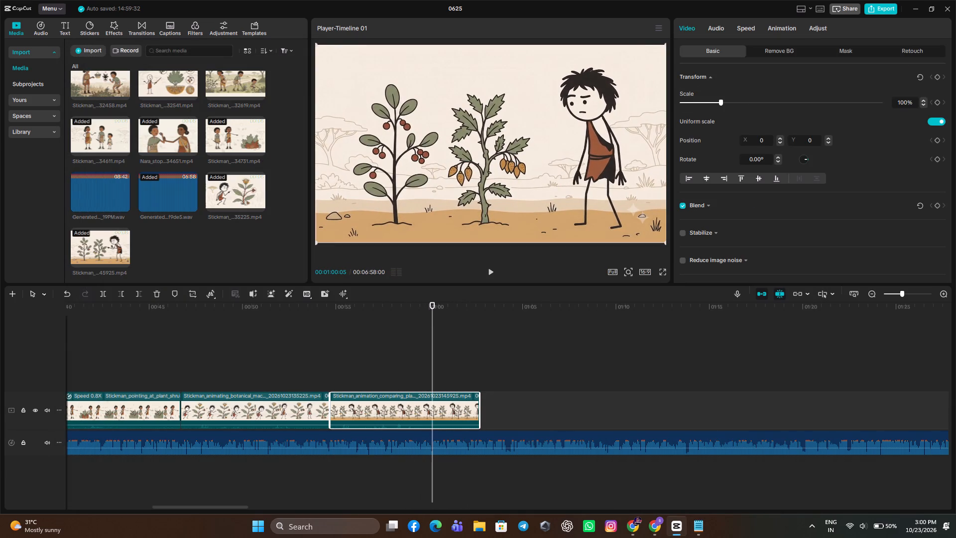
{"action": "left_click", "coordinate": [143, 295]}
{"action": "left_click", "coordinate": [400, 366]}
{"action": "left_click_drag", "start_coordinate": [404, 369], "coordinate": [434, 393]}
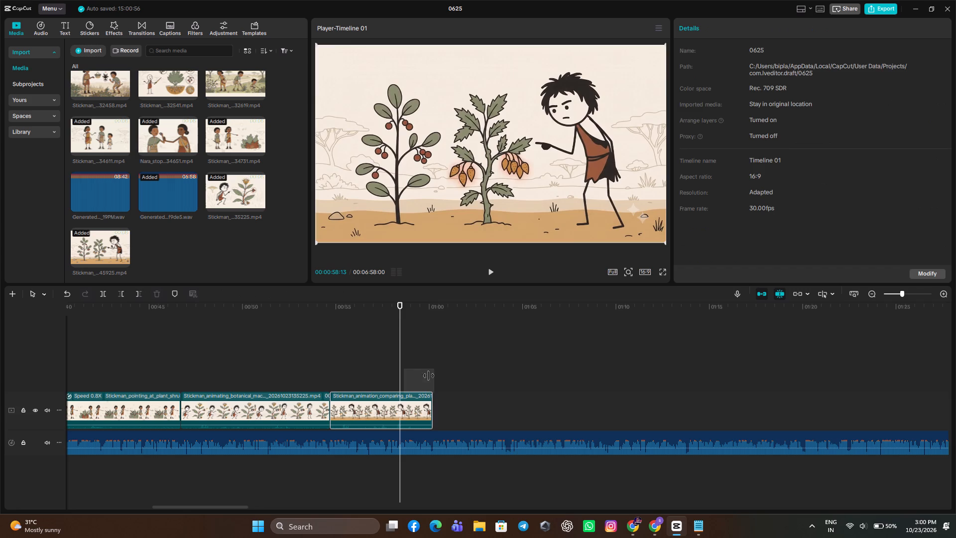
{"action": "left_click", "coordinate": [429, 367]}
{"action": "left_click_drag", "start_coordinate": [429, 367], "coordinate": [433, 373]}
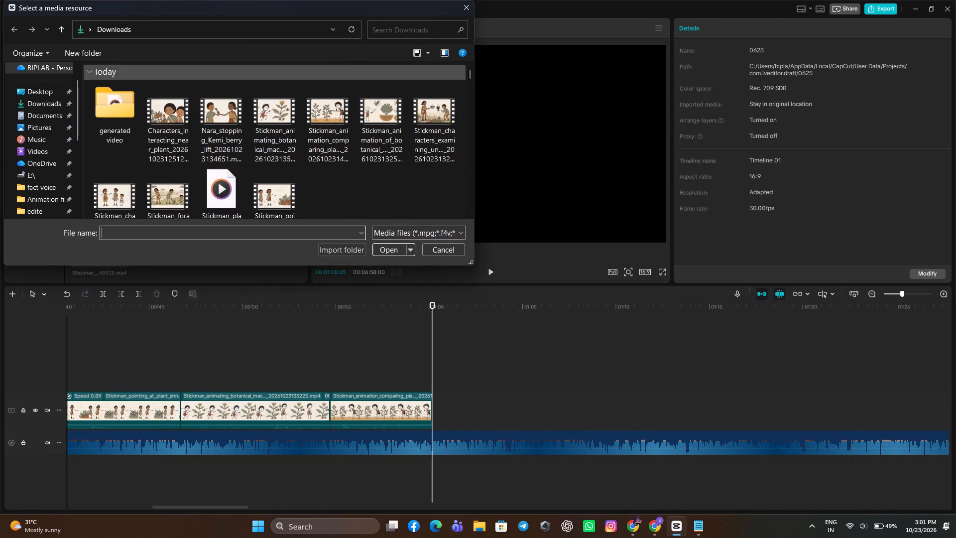
{"action": "double_click", "coordinate": [213, 183]}
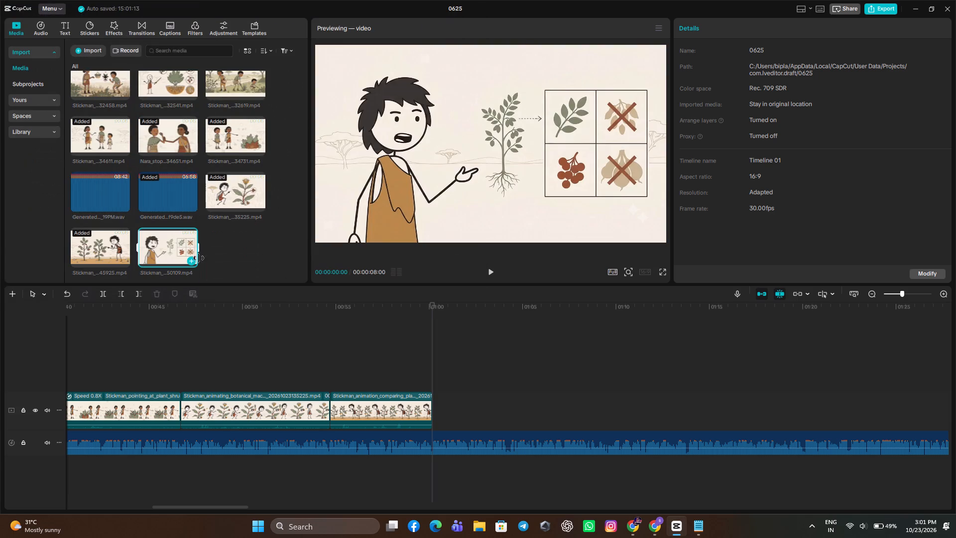
{"action": "left_click", "coordinate": [187, 262]}
Play the timeline through the plant-parts clip with the voiceover and read the C10 narration in the Notepad script.
{"action": "double_click", "coordinate": [412, 369]}
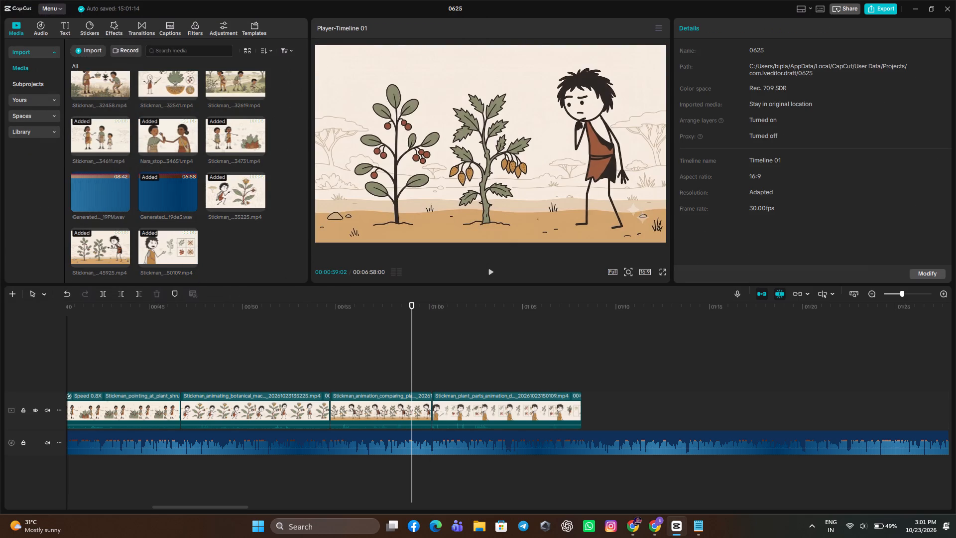
{"action": "left_click", "coordinate": [489, 269]}
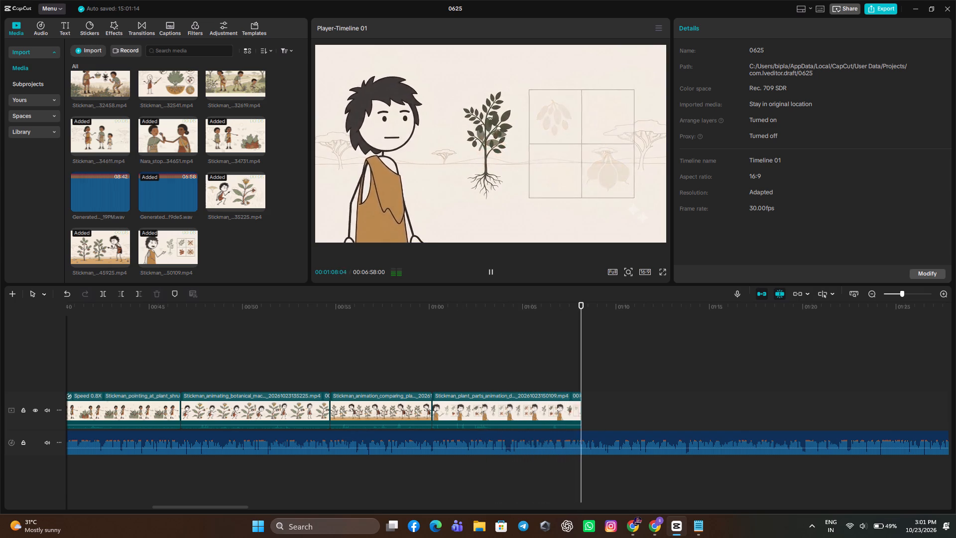
{"action": "left_click", "coordinate": [581, 379]}
{"action": "left_click_drag", "start_coordinate": [581, 379], "coordinate": [442, 365]}
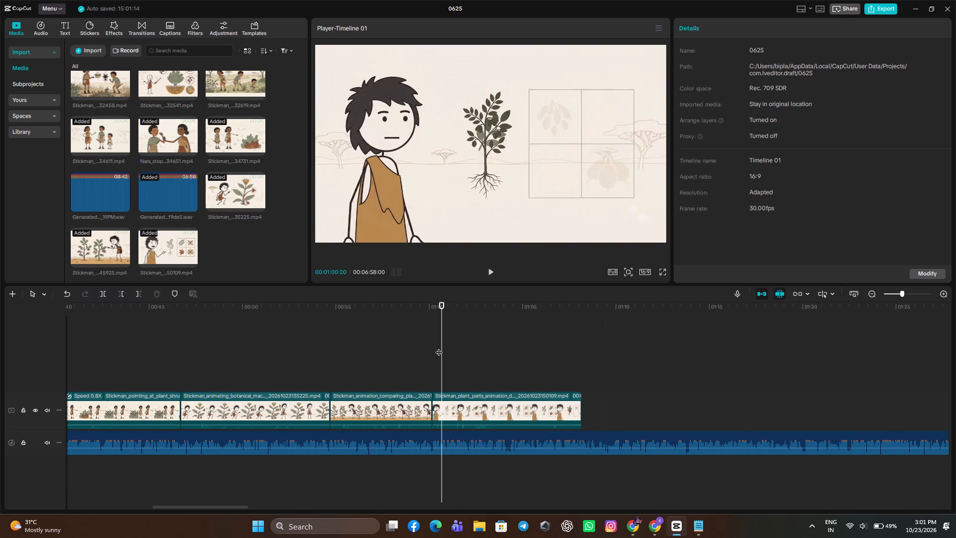
{"action": "left_click", "coordinate": [706, 531]}
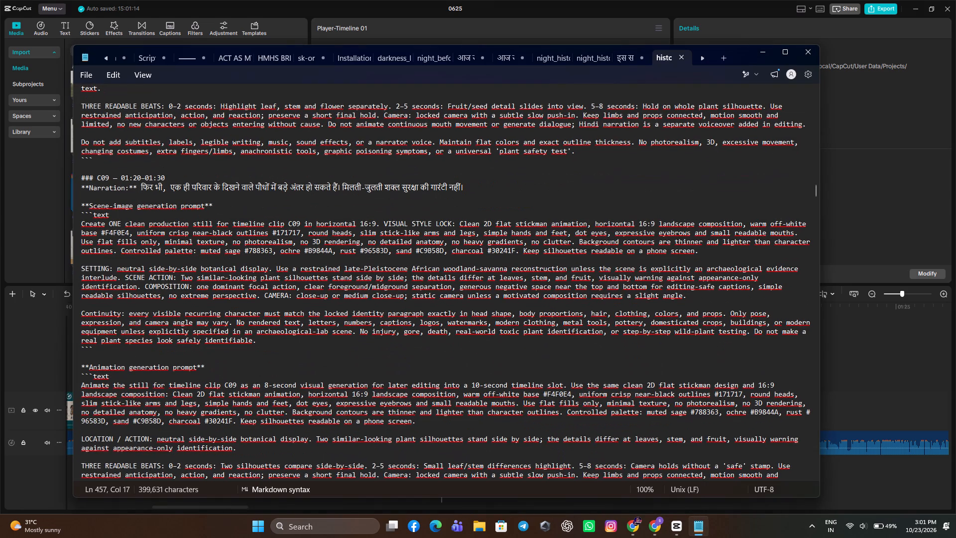
{"action": "scroll", "coordinate": [191, 201], "scroll_direction": "down", "scroll_amount": 10}
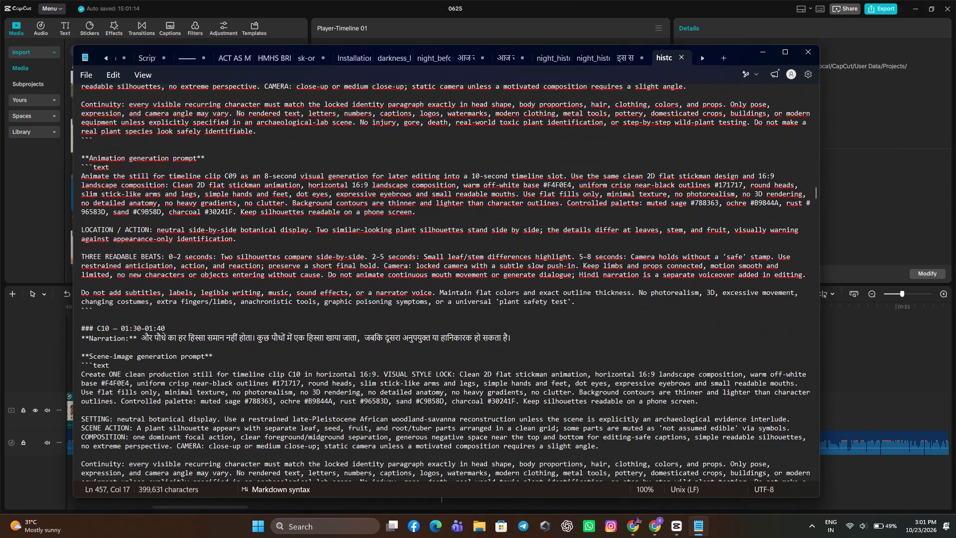
{"action": "scroll", "coordinate": [191, 204], "scroll_direction": "down", "scroll_amount": 2}
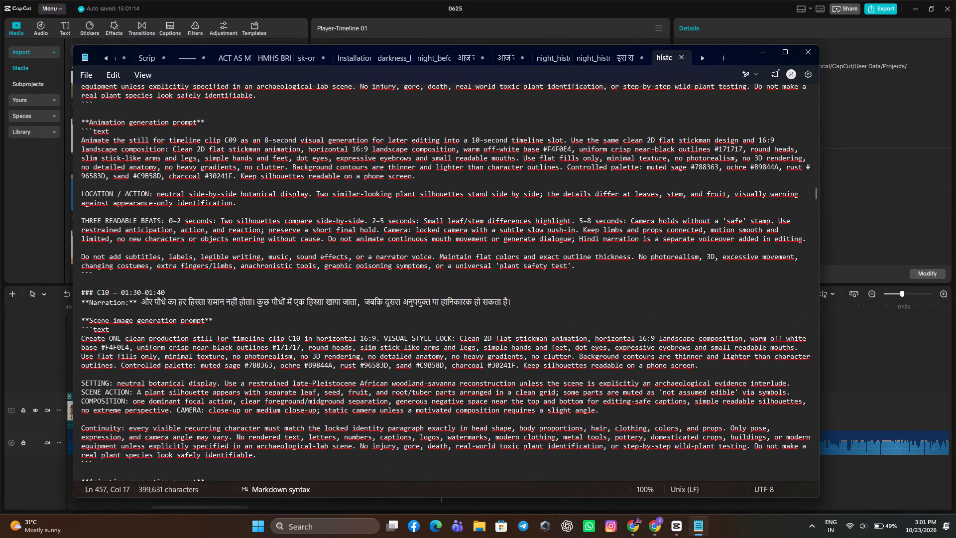
{"action": "left_click", "coordinate": [757, 50]}
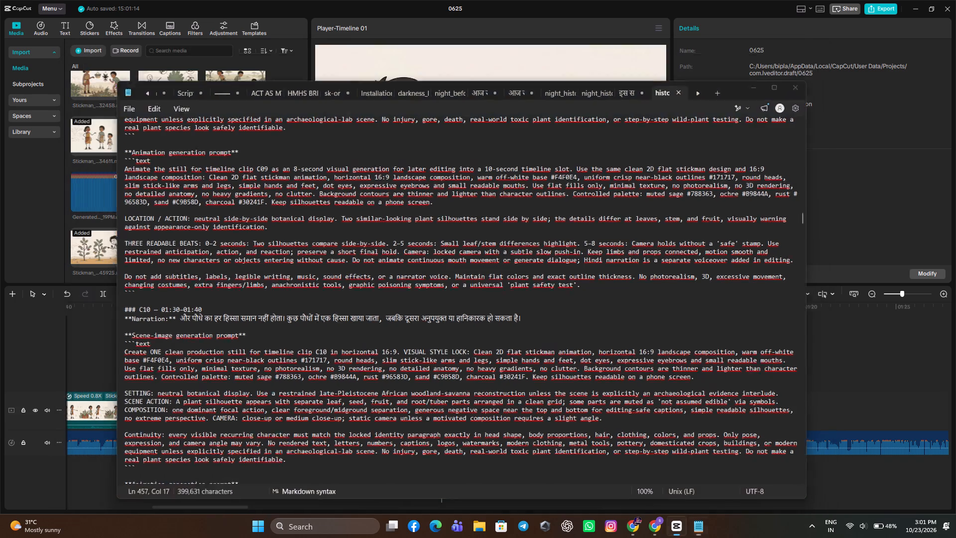
Replay the voiceover over the plant-parts clip, rechecking the script, to locate where the C10 narration finishes.
{"action": "left_click_drag", "start_coordinate": [353, 327], "coordinate": [358, 331]}
{"action": "left_click", "coordinate": [424, 351]}
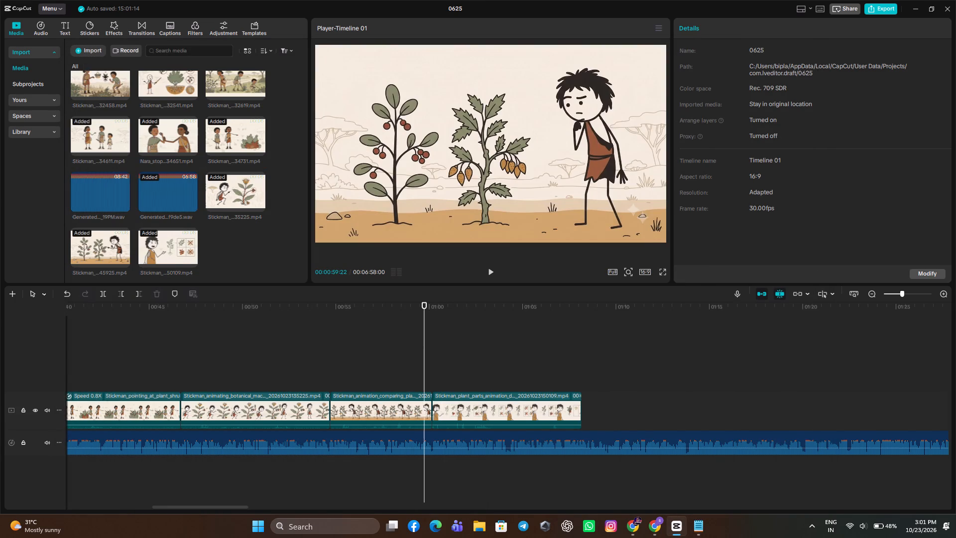
{"action": "left_click", "coordinate": [489, 269]}
{"action": "left_click", "coordinate": [707, 529]}
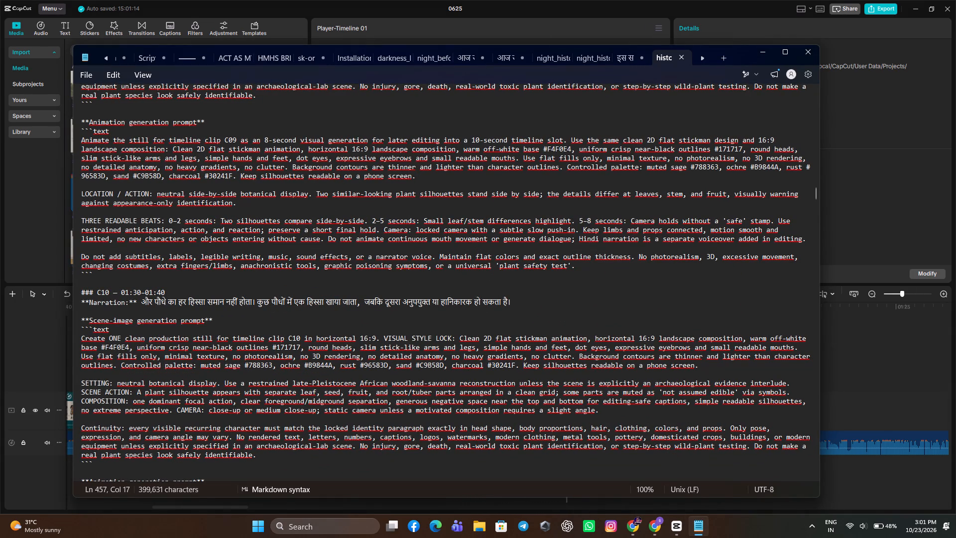
{"action": "left_click", "coordinate": [769, 55]}
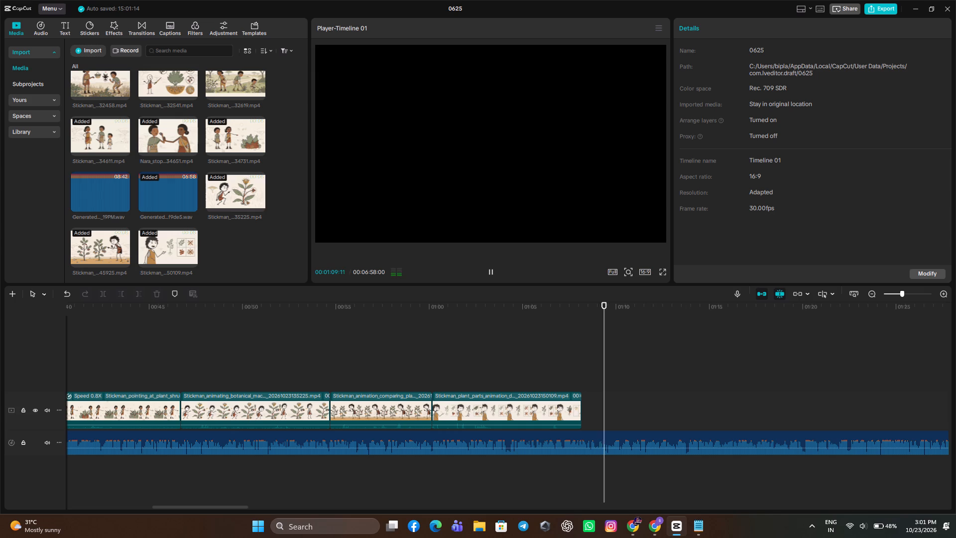
{"action": "left_click", "coordinate": [367, 347]}
{"action": "left_click", "coordinate": [490, 272]}
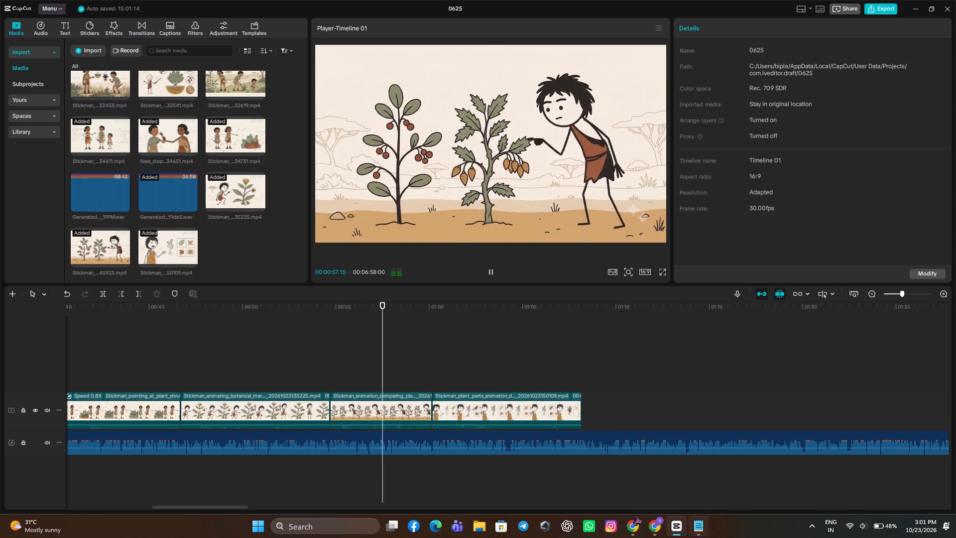
{"action": "left_click", "coordinate": [704, 530]}
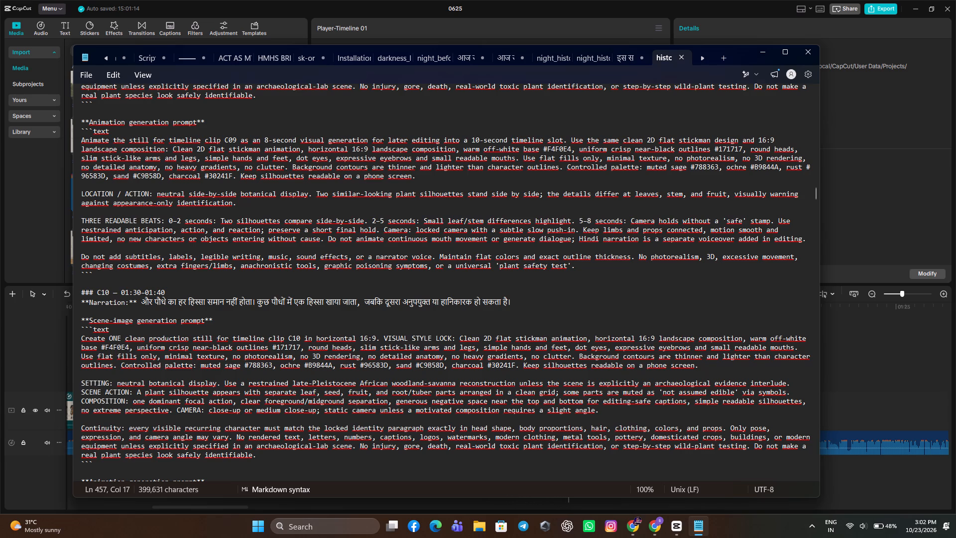
{"action": "left_click", "coordinate": [763, 52]}
{"action": "left_click", "coordinate": [533, 365]}
{"action": "left_click", "coordinate": [497, 267]}
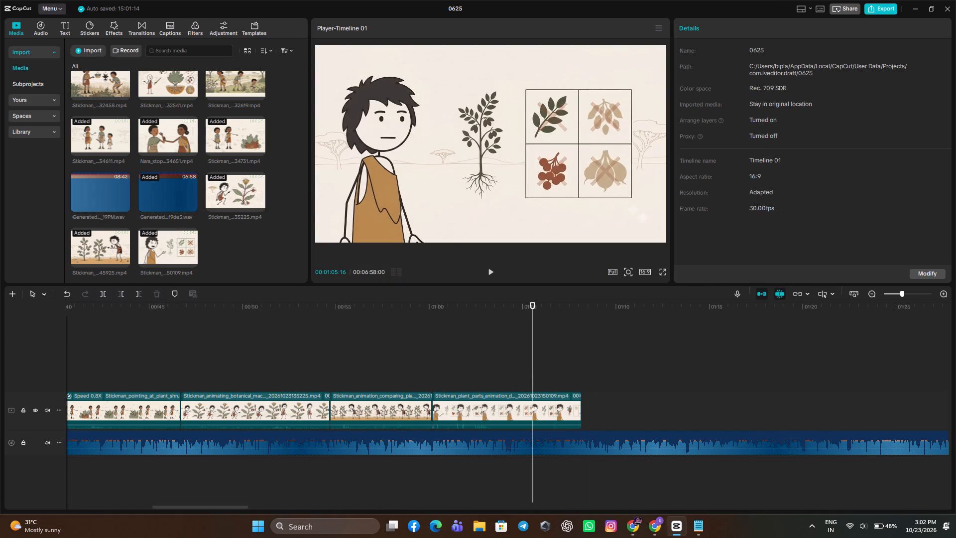
{"action": "left_click", "coordinate": [497, 267]}
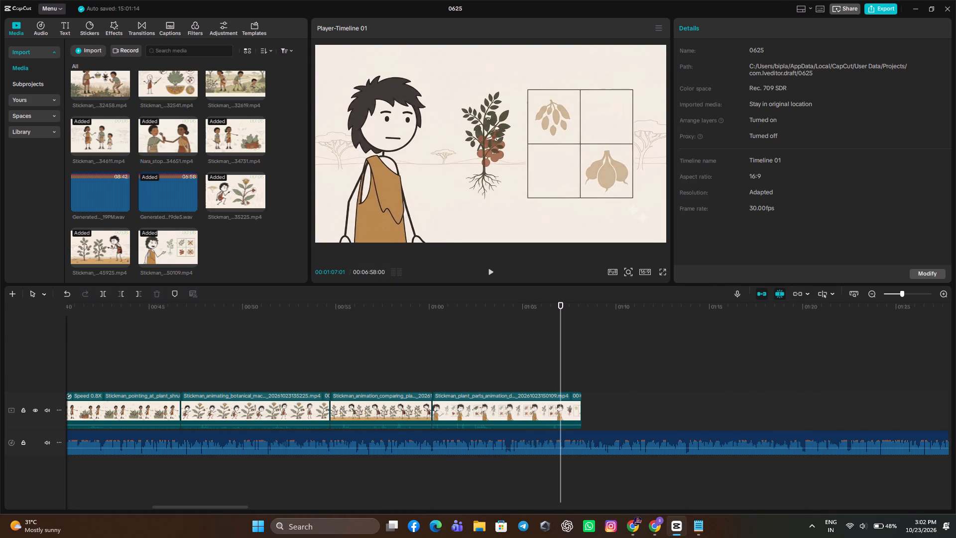
{"action": "left_click", "coordinate": [496, 267]}
Speed up the plant-parts clip to 1.14x so that it ends at the playhead at 00:01:07:04.
{"action": "left_click", "coordinate": [555, 334]}
{"action": "left_click_drag", "start_coordinate": [555, 334], "coordinate": [563, 370]}
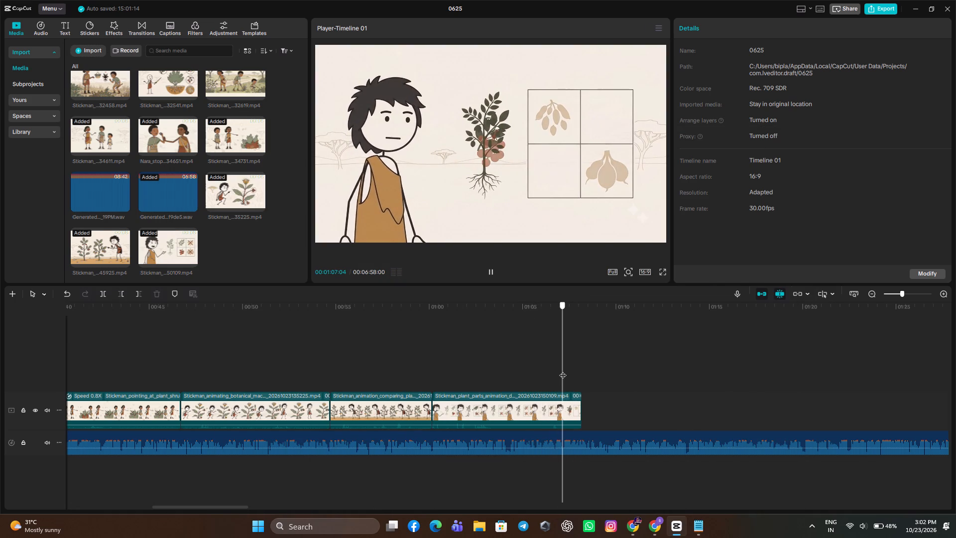
{"action": "left_click_drag", "start_coordinate": [563, 370], "coordinate": [563, 371]}
{"action": "left_click", "coordinate": [559, 398]}
{"action": "left_click", "coordinate": [747, 24]}
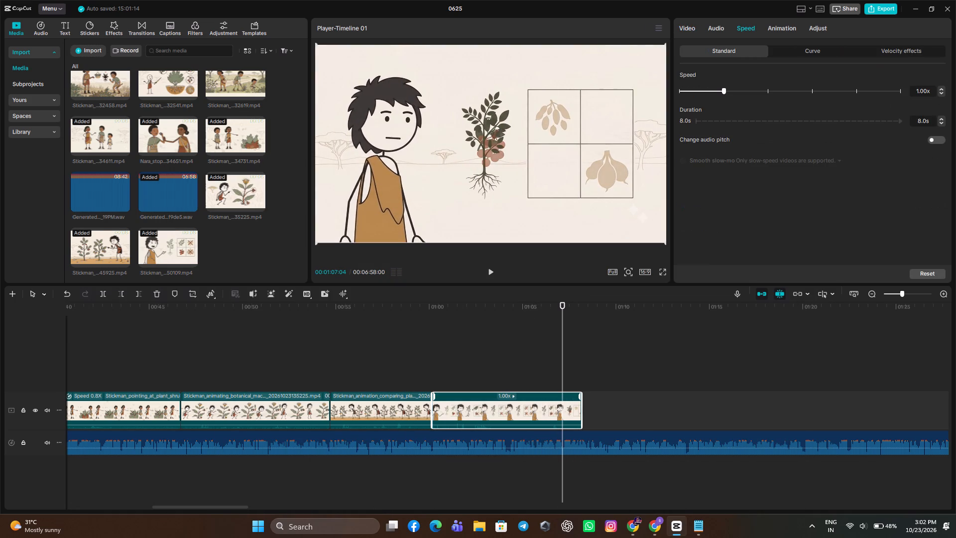
{"action": "left_click", "coordinate": [728, 92]}
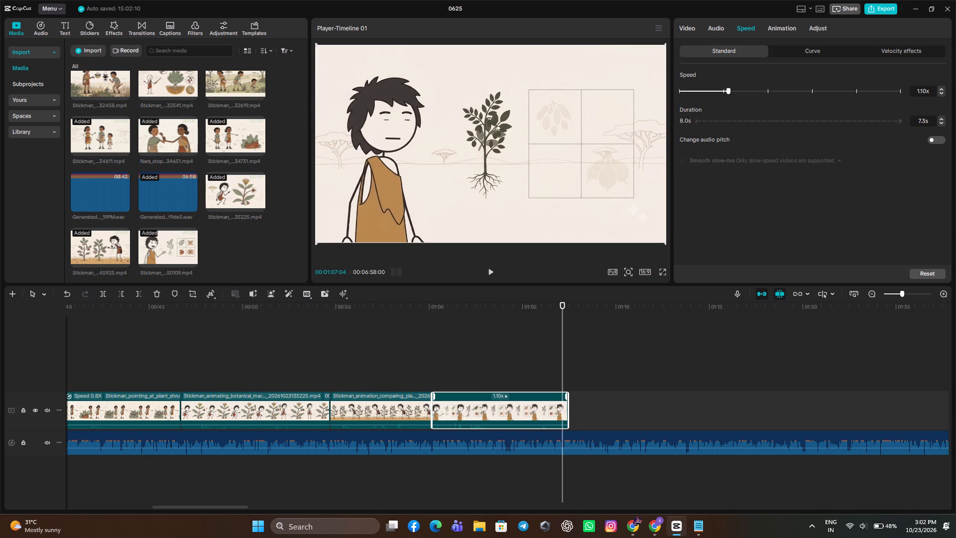
{"action": "left_click", "coordinate": [730, 91]}
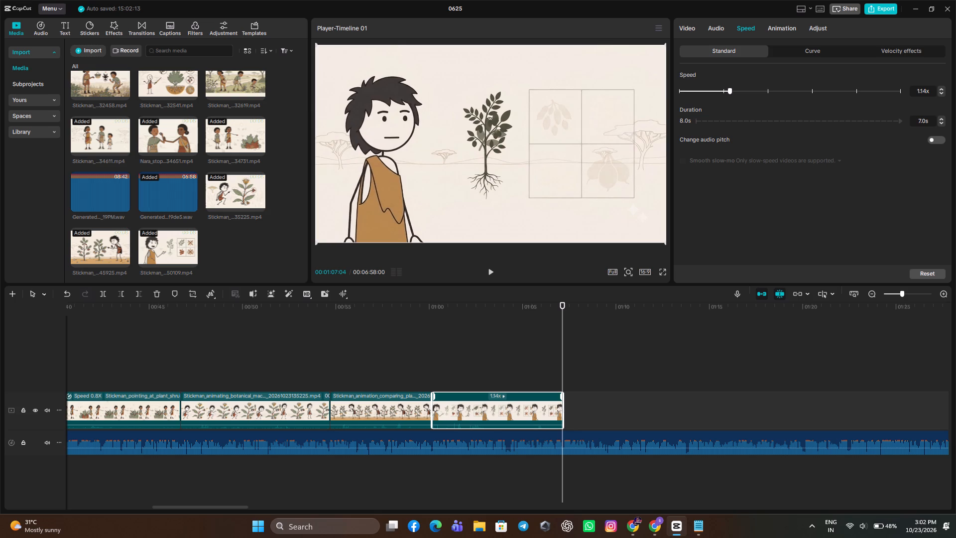
Place the playhead at the end of the sped-up plant-parts clip, at 00:01:07:05.
{"action": "left_click", "coordinate": [630, 376]}
{"action": "left_click_drag", "start_coordinate": [630, 376], "coordinate": [209, 394]}
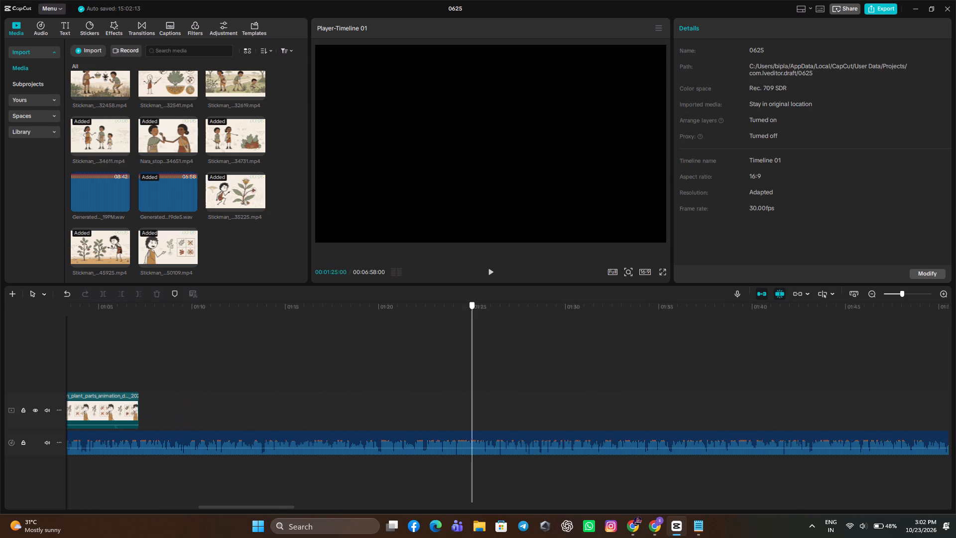
{"action": "left_click_drag", "start_coordinate": [209, 394], "coordinate": [136, 407]}
{"action": "left_click", "coordinate": [190, 261]}
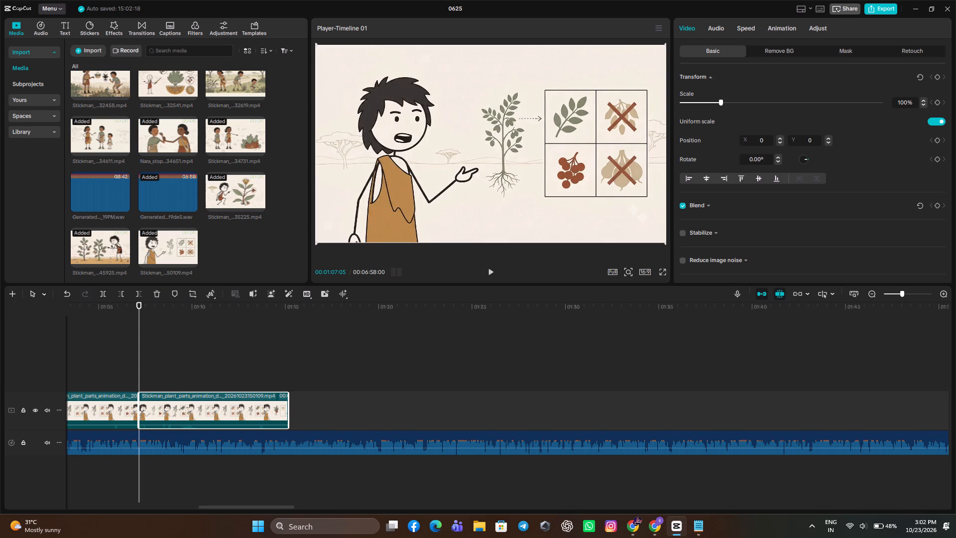
{"action": "left_click", "coordinate": [158, 295]}
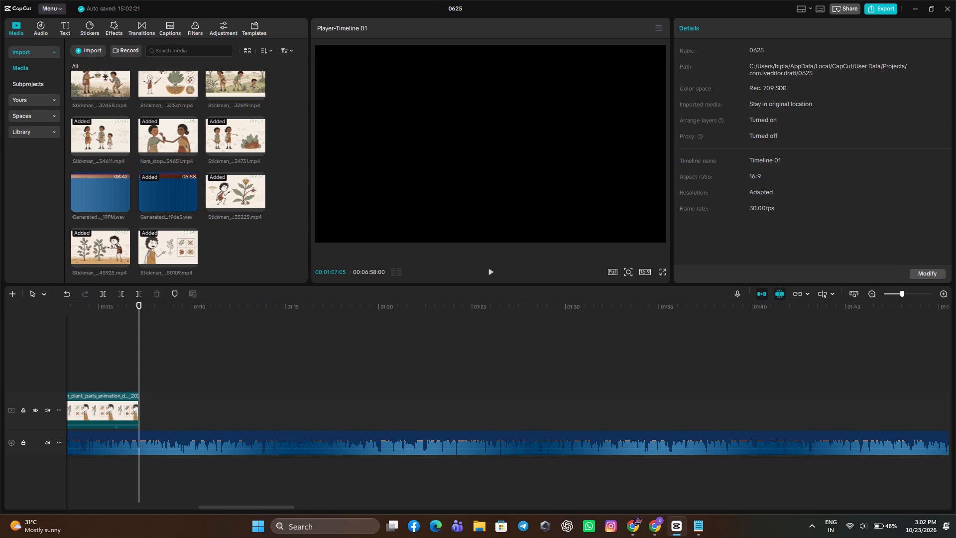
{"action": "left_click", "coordinate": [697, 537]}
{"action": "left_click", "coordinate": [697, 537]}
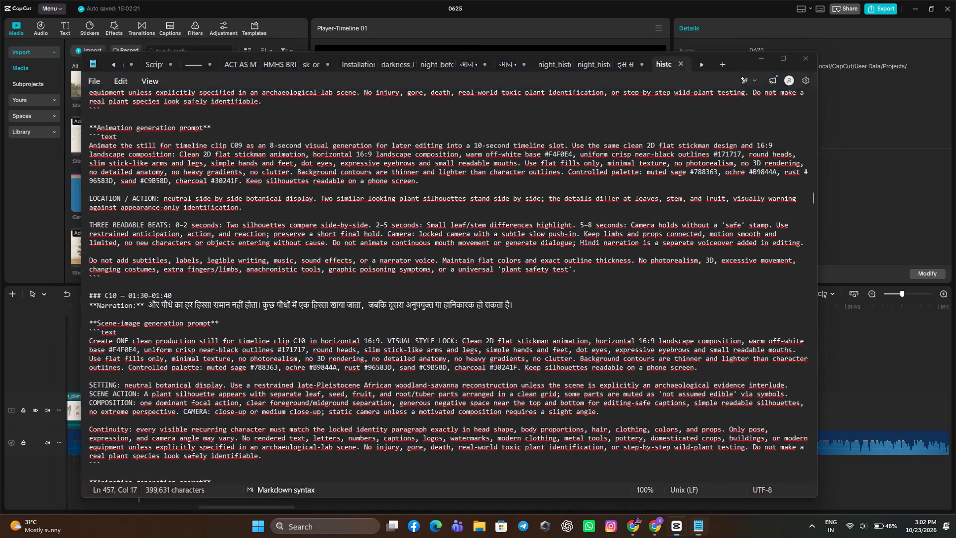
In Google Flow, open the C11 clip of characters comparing plants from the agent chat results and download it.
{"action": "left_click", "coordinate": [660, 532]}
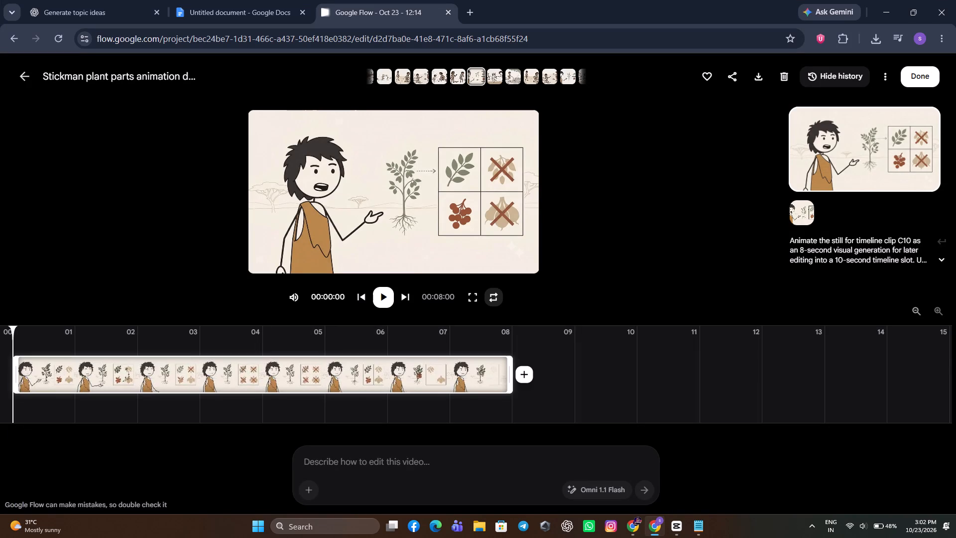
{"action": "left_click", "coordinate": [24, 78]}
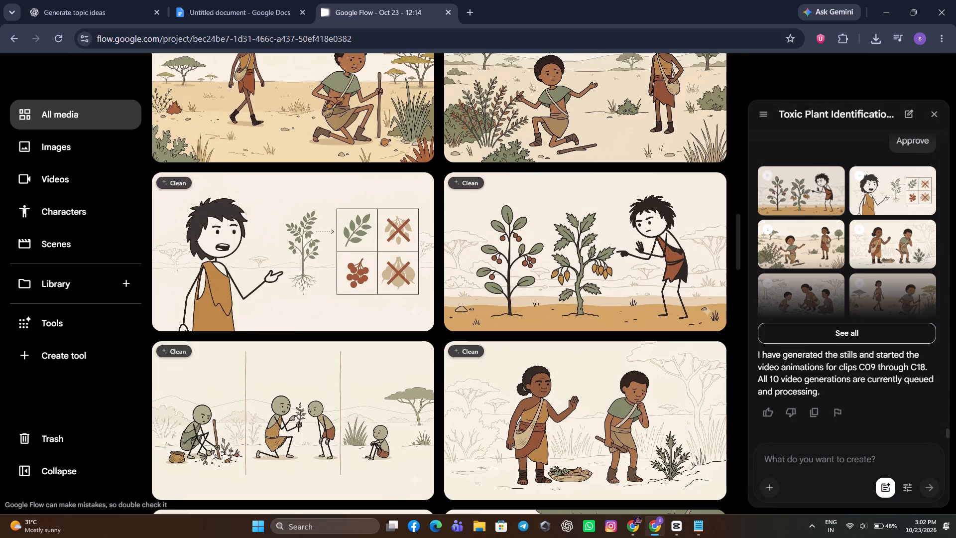
{"action": "left_click", "coordinate": [798, 241]}
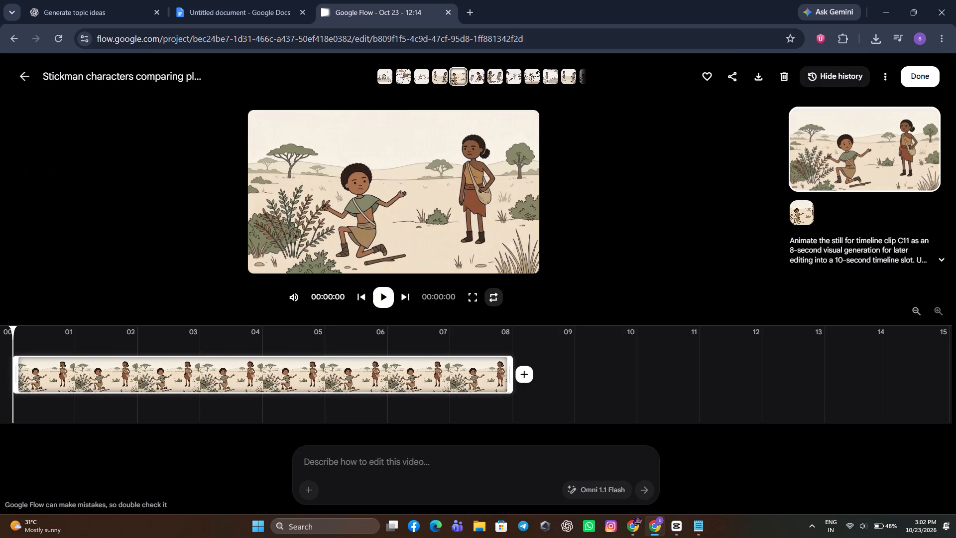
{"action": "left_click", "coordinate": [391, 297]}
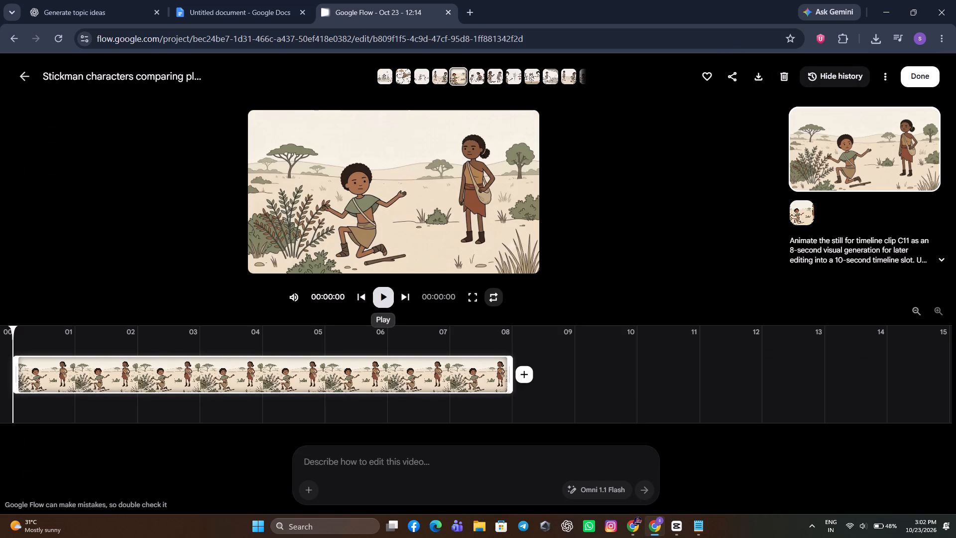
{"action": "left_click", "coordinate": [384, 293]}
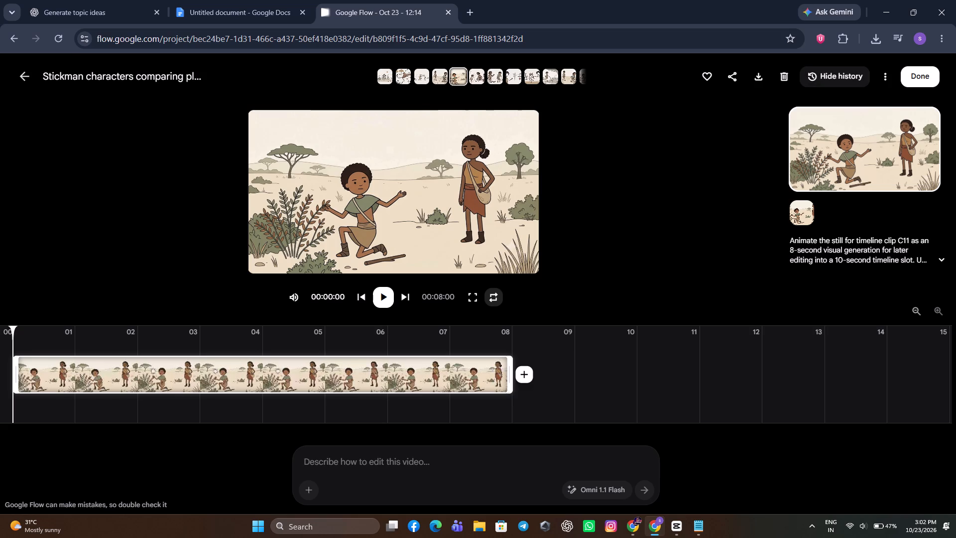
{"action": "left_click", "coordinate": [754, 78]}
{"action": "left_click", "coordinate": [816, 136]}
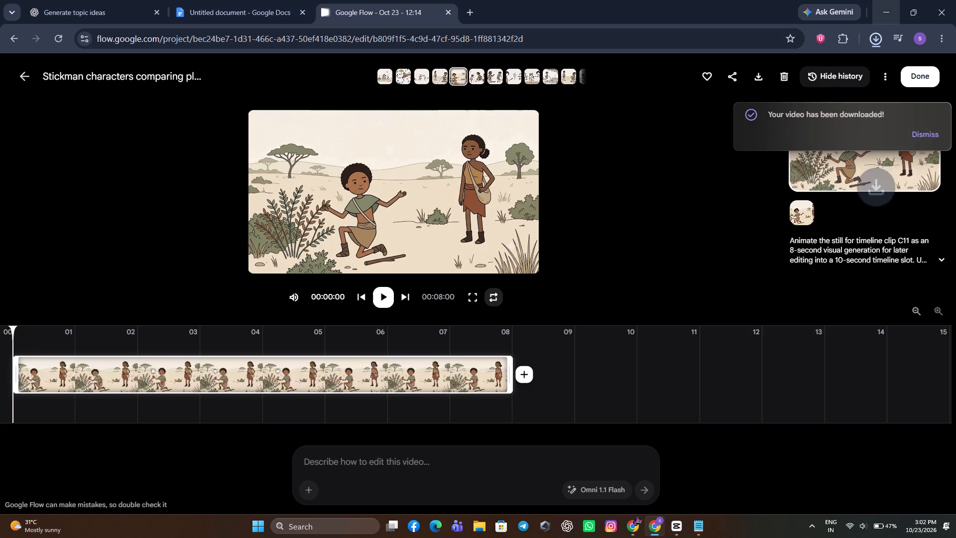
Import the downloaded C11 clip of characters comparing plants into CapCut and add it to the timeline at 00:01:07:05.
{"action": "left_click", "coordinate": [877, 0]}
{"action": "left_click", "coordinate": [91, 53]}
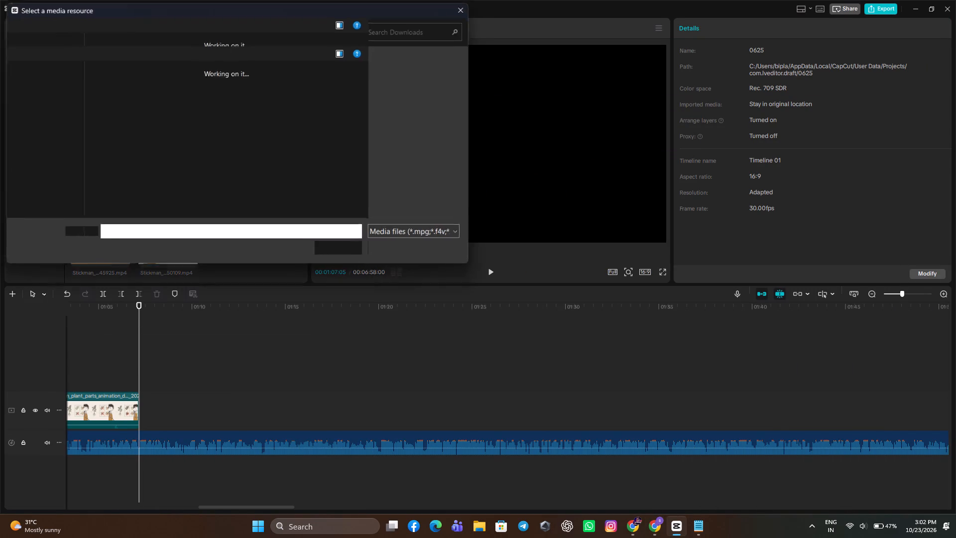
{"action": "double_click", "coordinate": [431, 140]}
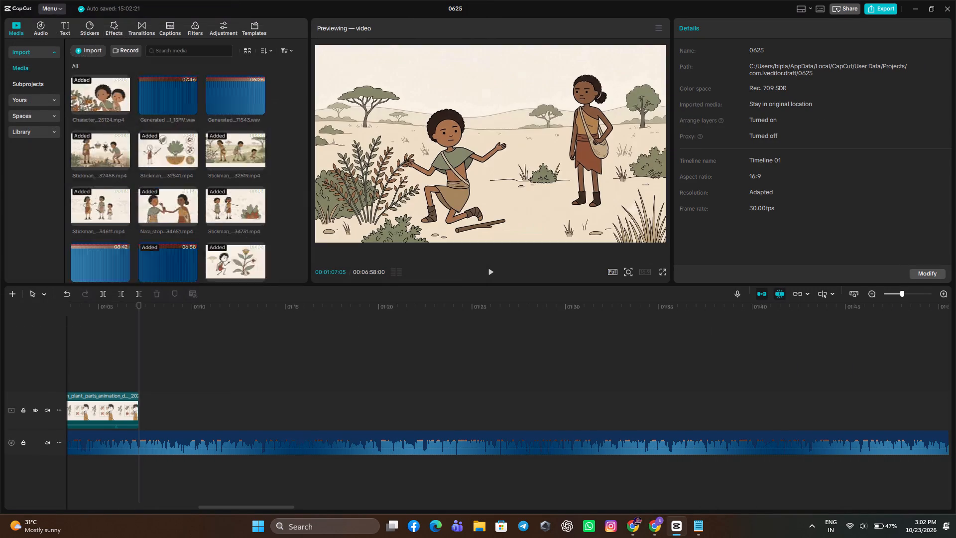
{"action": "left_click", "coordinate": [260, 262]}
Play from the end of the plant-parts clip past the C11 clip with the voiceover and find the C11 narration in the script.
{"action": "left_click", "coordinate": [129, 378]}
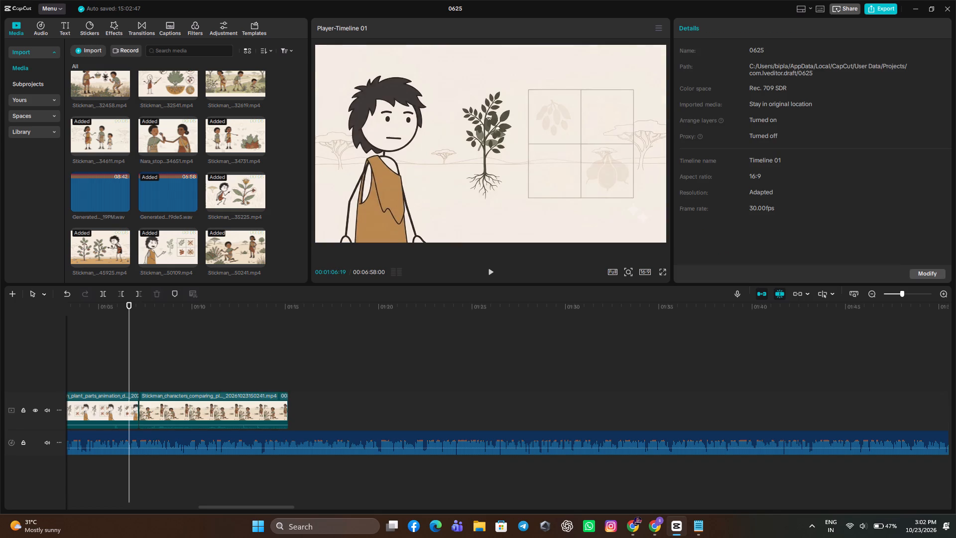
{"action": "left_click", "coordinate": [496, 276]}
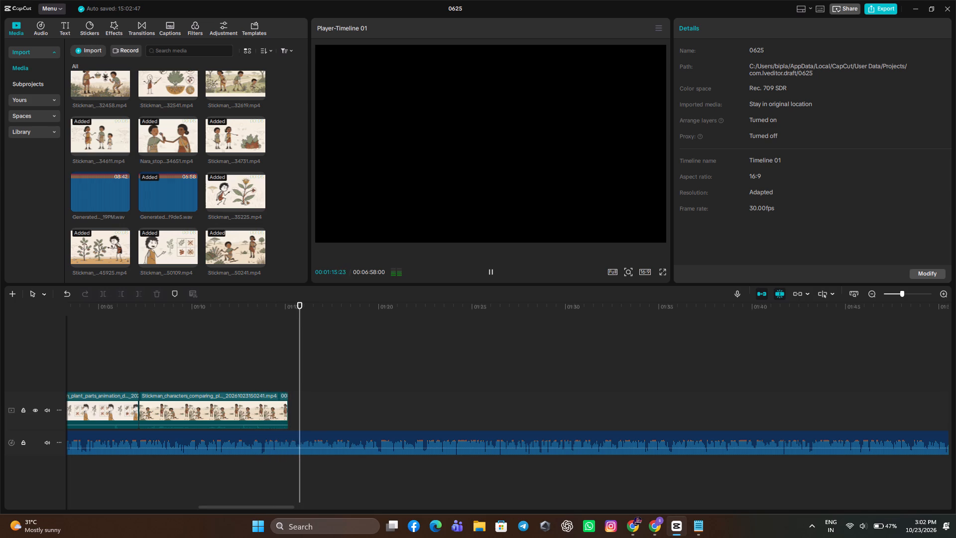
{"action": "left_click", "coordinate": [307, 382]}
{"action": "left_click_drag", "start_coordinate": [307, 382], "coordinate": [304, 389]}
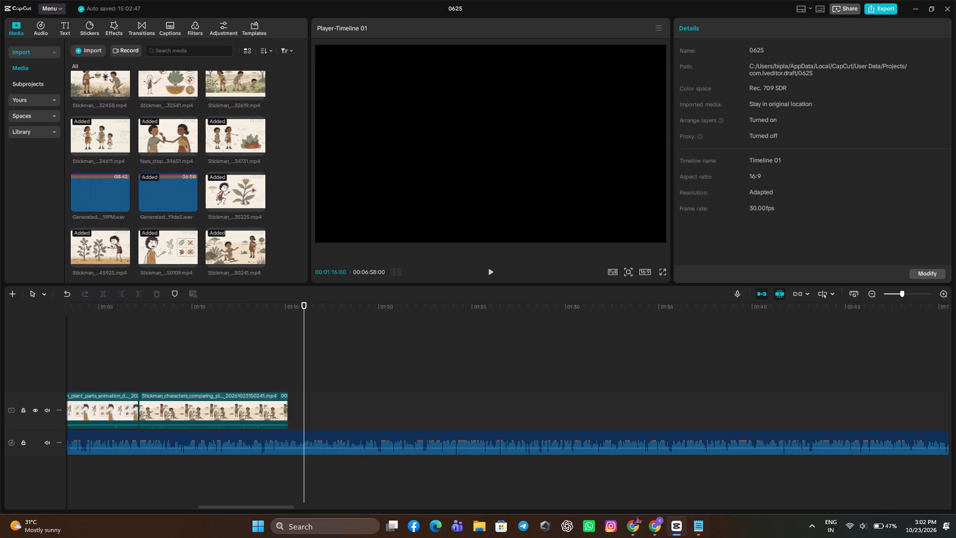
{"action": "left_click", "coordinate": [701, 515]}
{"action": "scroll", "coordinate": [290, 301], "scroll_direction": "down", "scroll_amount": 3}
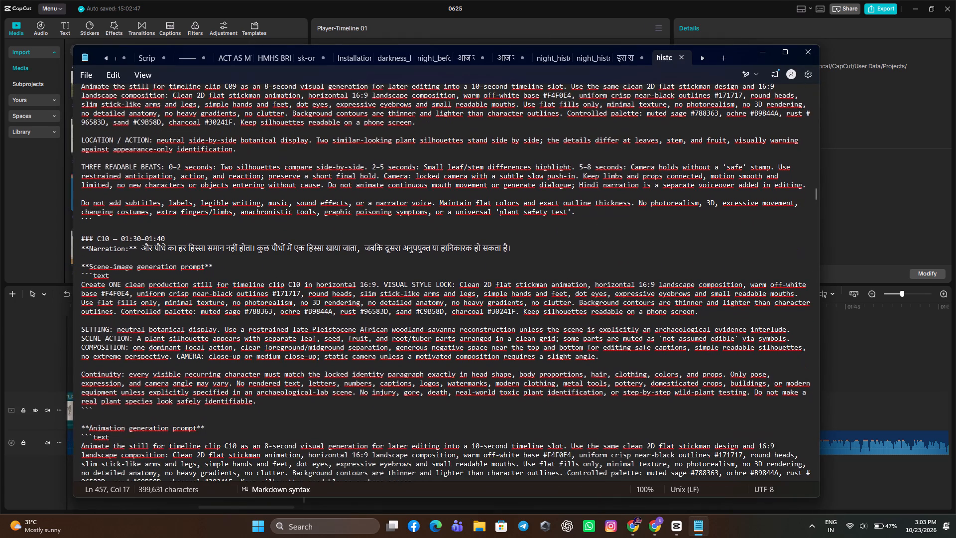
{"action": "scroll", "coordinate": [286, 296], "scroll_direction": "down", "scroll_amount": 14}
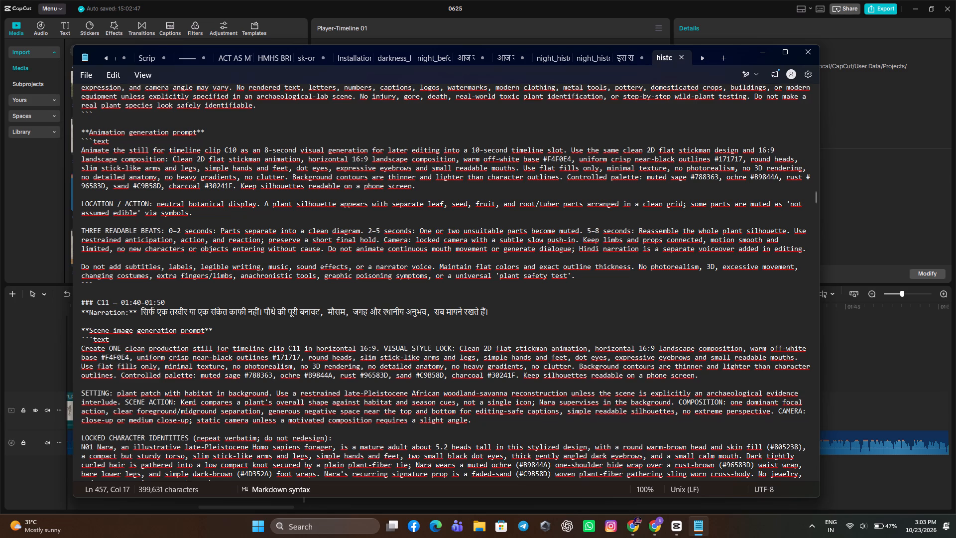
Play the C11 clip of characters comparing plants with the voiceover and compare it with the C11 narration in the script.
{"action": "left_click", "coordinate": [761, 52]}
{"action": "left_click", "coordinate": [197, 368]}
{"action": "left_click_drag", "start_coordinate": [197, 368], "coordinate": [146, 369]}
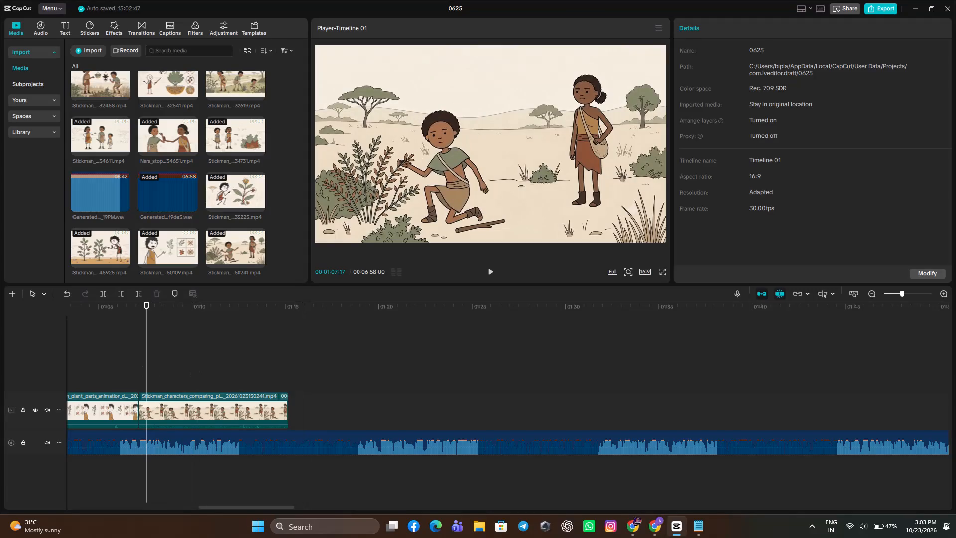
{"action": "left_click", "coordinate": [494, 274]}
{"action": "left_click", "coordinate": [693, 533]}
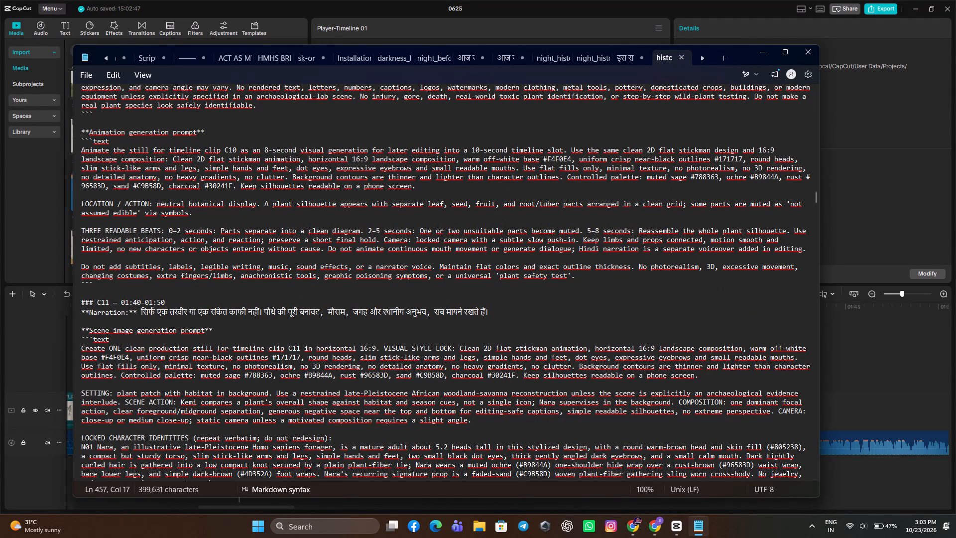
{"action": "left_click", "coordinate": [762, 52]}
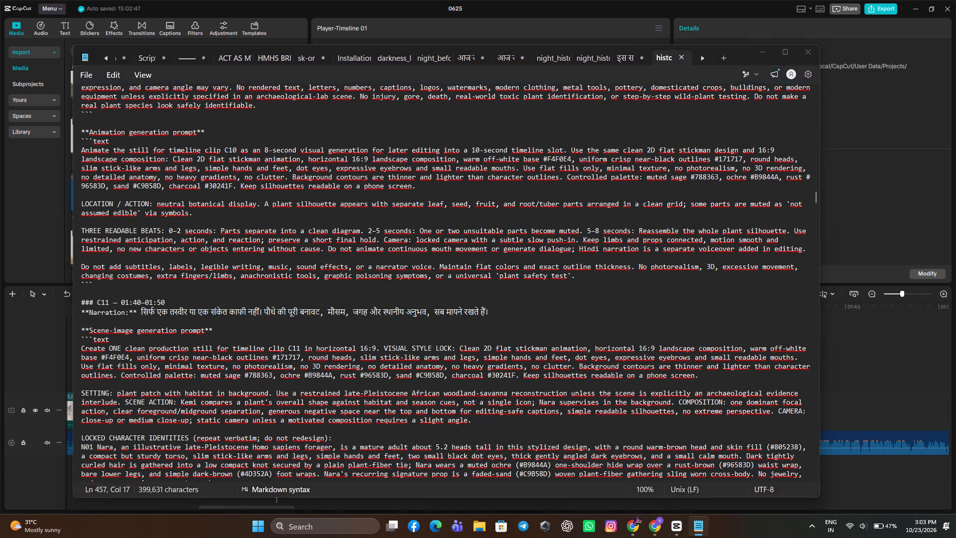
{"action": "left_click", "coordinate": [257, 346]}
{"action": "left_click_drag", "start_coordinate": [257, 348], "coordinate": [219, 362]}
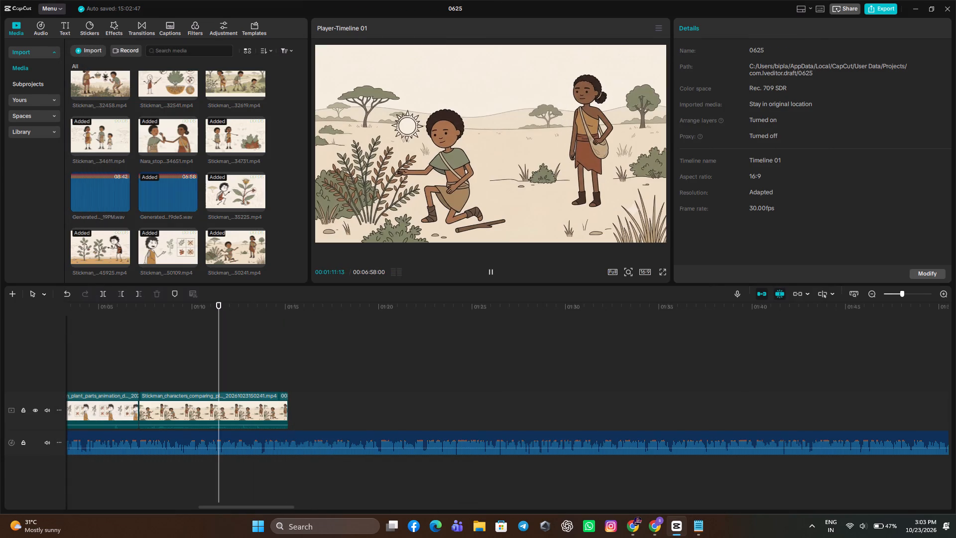
{"action": "left_click", "coordinate": [494, 275]}
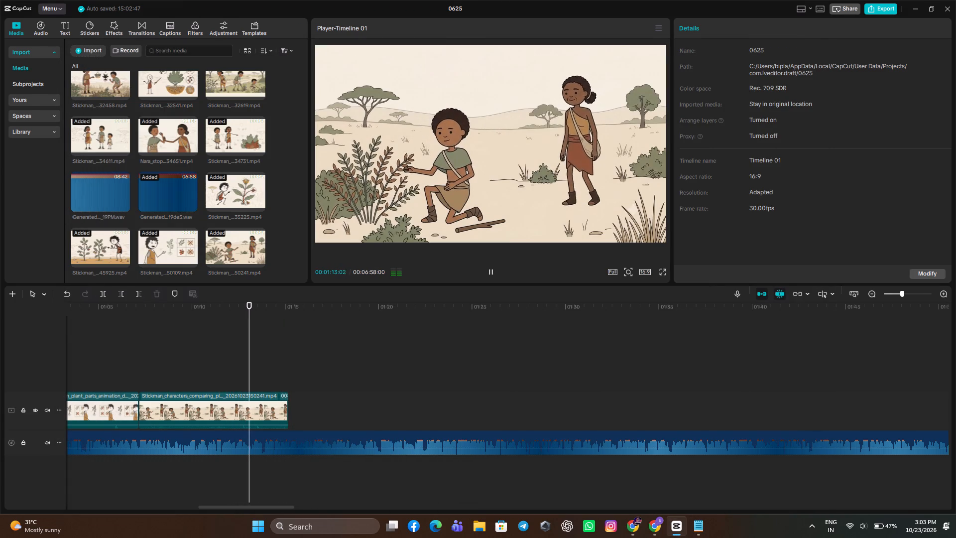
{"action": "left_click", "coordinate": [494, 274]}
Replay the last part of the C11 clip with the voiceover and trim the clip's end at 00:01:13:06.
{"action": "left_click", "coordinate": [234, 373]}
{"action": "left_click_drag", "start_coordinate": [234, 373], "coordinate": [231, 380]}
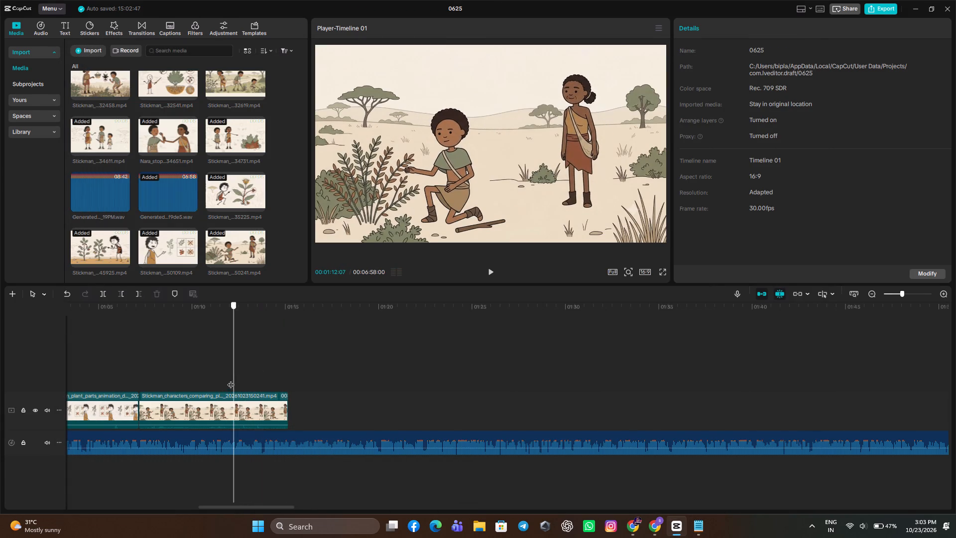
{"action": "left_click_drag", "start_coordinate": [231, 380], "coordinate": [224, 384]}
{"action": "left_click", "coordinate": [480, 271]}
{"action": "left_click", "coordinate": [487, 269]}
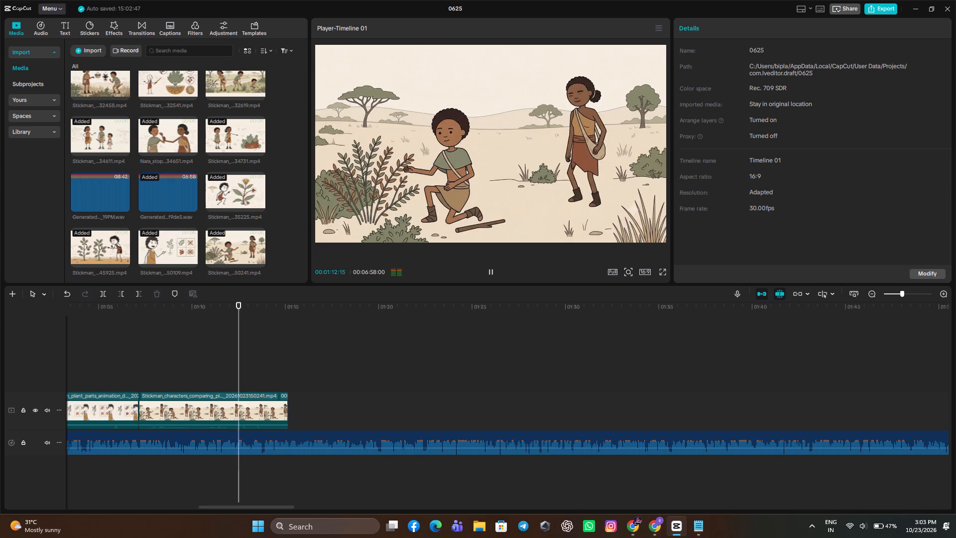
{"action": "left_click", "coordinate": [487, 269]}
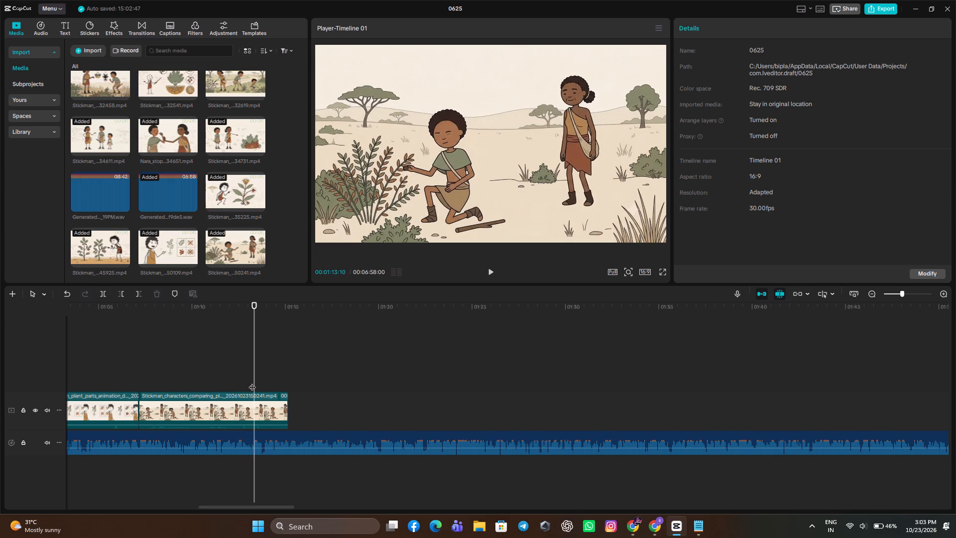
{"action": "left_click", "coordinate": [252, 382]}
{"action": "left_click", "coordinate": [257, 409]}
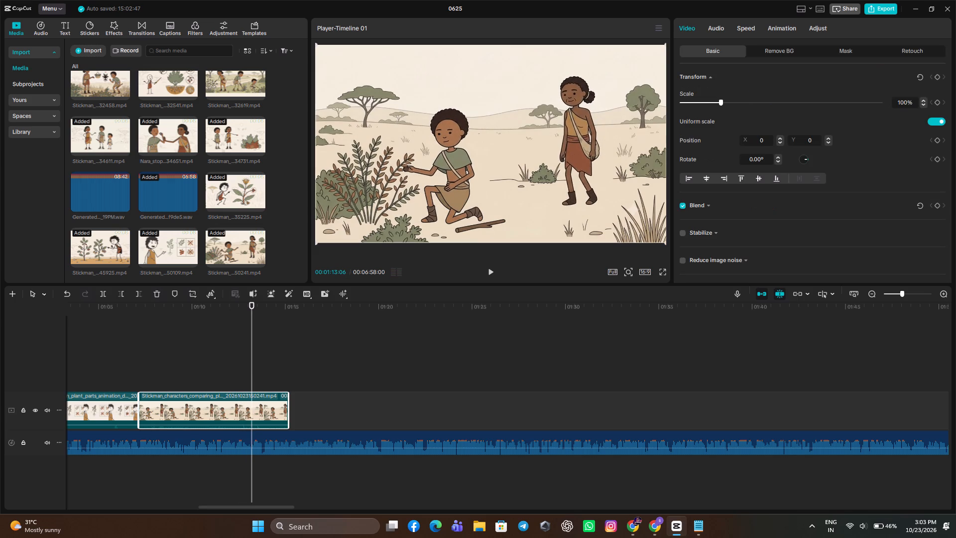
{"action": "left_click", "coordinate": [138, 299]}
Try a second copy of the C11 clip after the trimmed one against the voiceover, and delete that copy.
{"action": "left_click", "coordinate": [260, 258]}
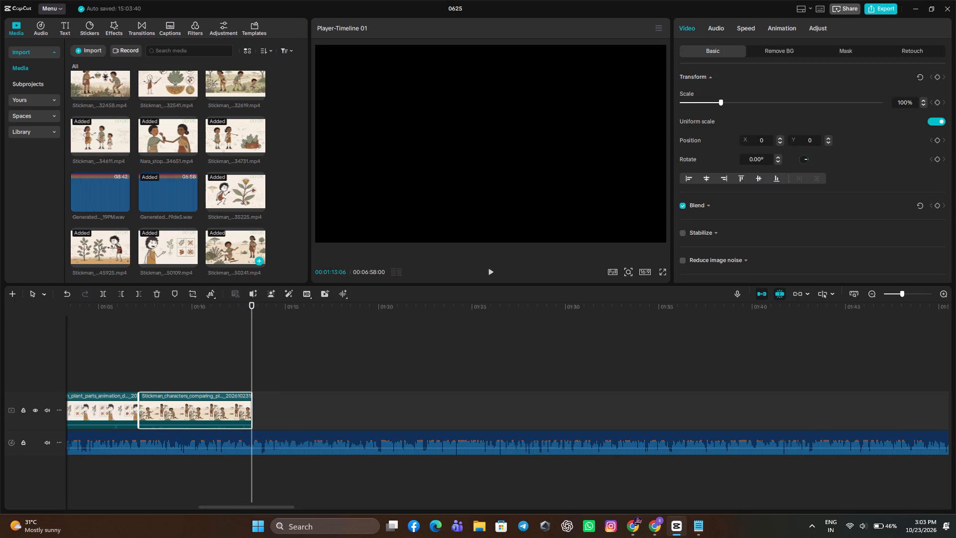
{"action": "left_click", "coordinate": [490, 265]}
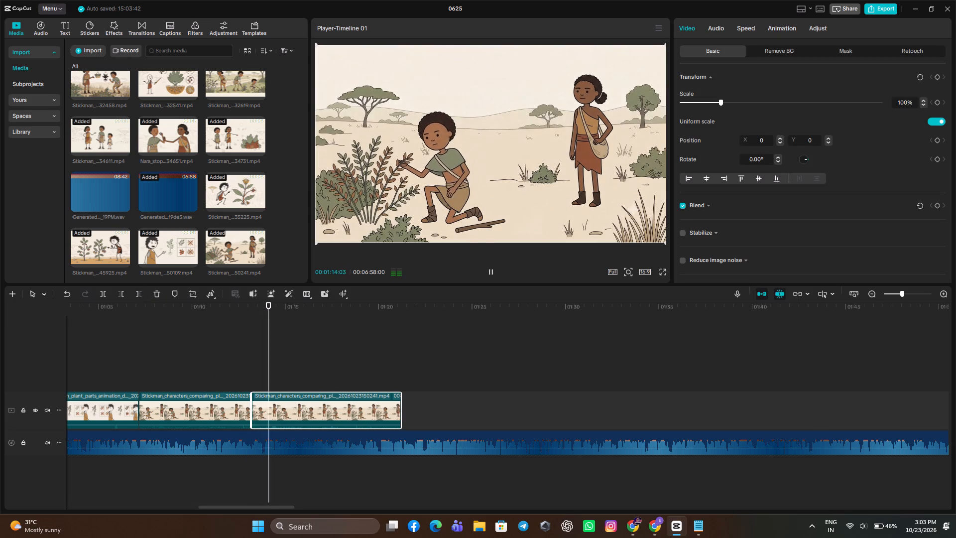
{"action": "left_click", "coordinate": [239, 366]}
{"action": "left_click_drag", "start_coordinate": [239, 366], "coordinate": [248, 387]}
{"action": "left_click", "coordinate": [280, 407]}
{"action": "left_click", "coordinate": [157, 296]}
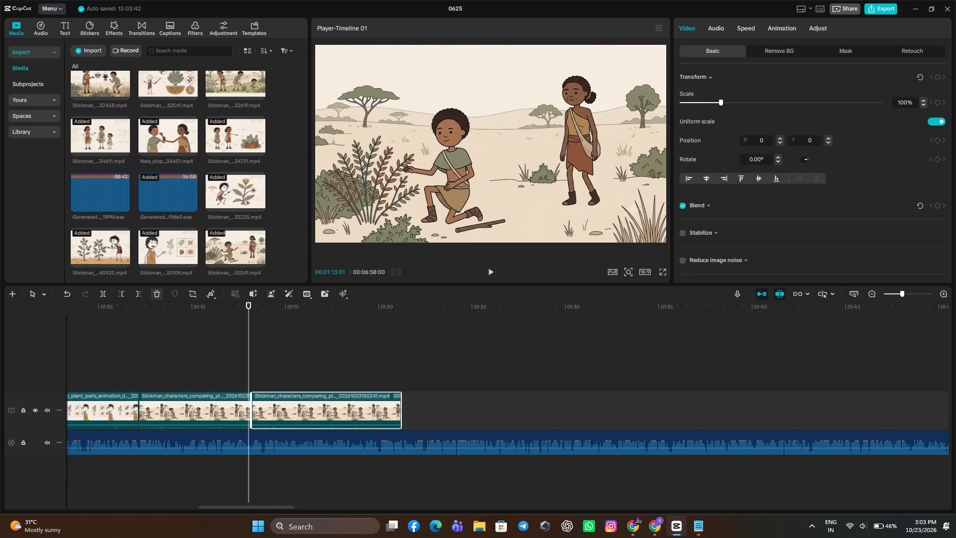
{"action": "left_click", "coordinate": [696, 527]}
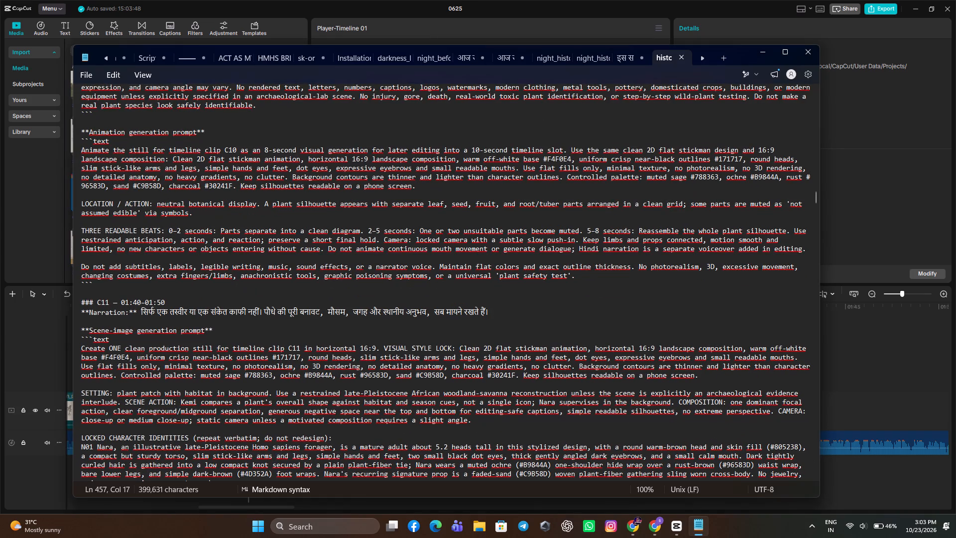
{"action": "scroll", "coordinate": [417, 330], "scroll_direction": "down", "scroll_amount": 8}
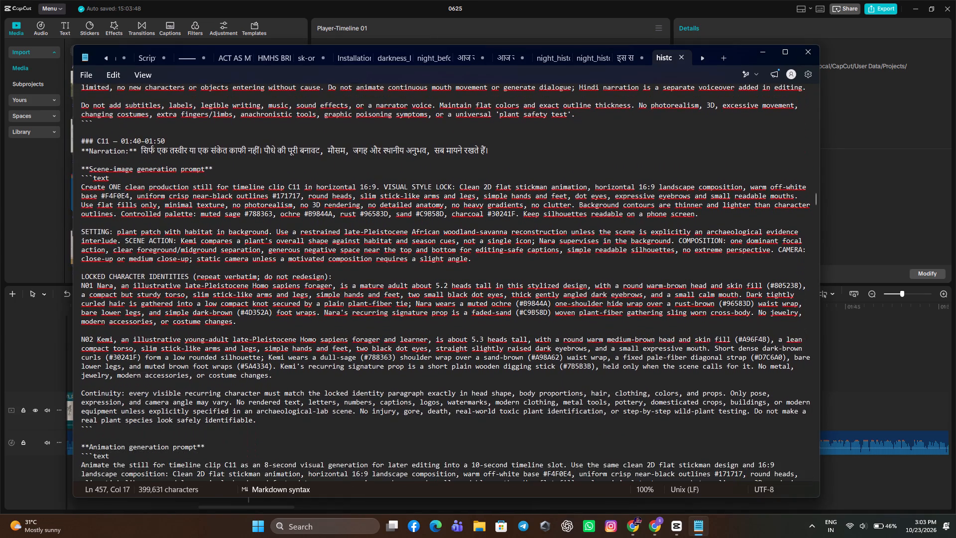
{"action": "scroll", "coordinate": [307, 352], "scroll_direction": "down", "scroll_amount": 6}
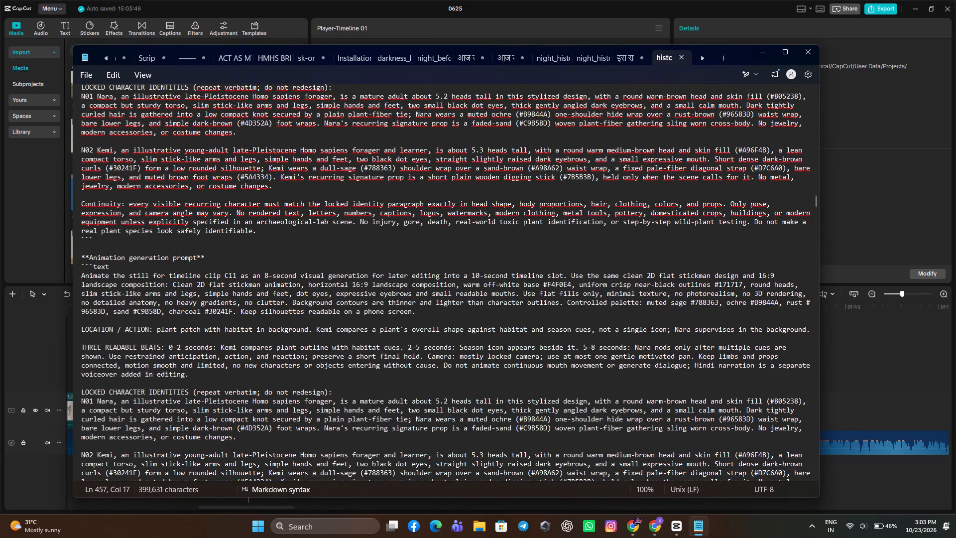
{"action": "scroll", "coordinate": [153, 313], "scroll_direction": "down", "scroll_amount": 12}
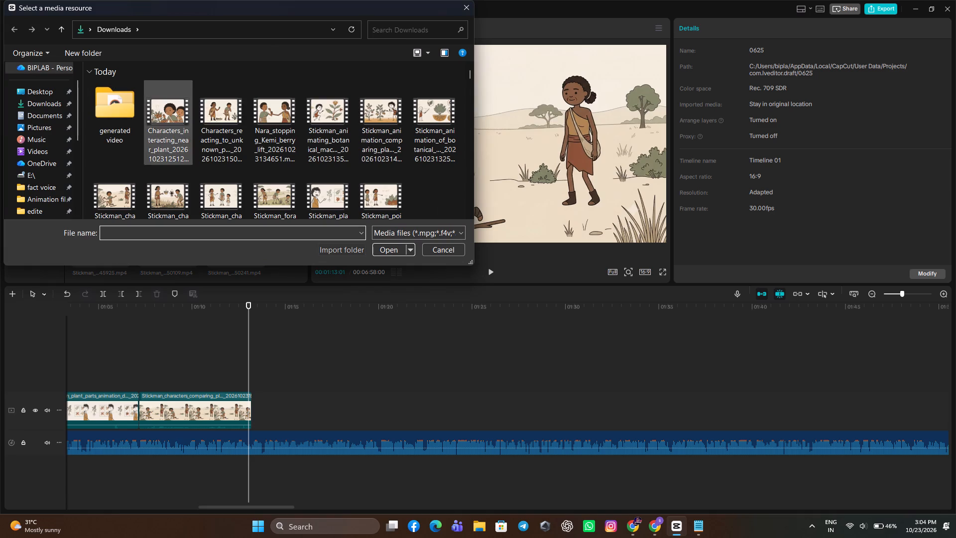
{"action": "double_click", "coordinate": [238, 113]}
{"action": "left_click", "coordinate": [124, 263]}
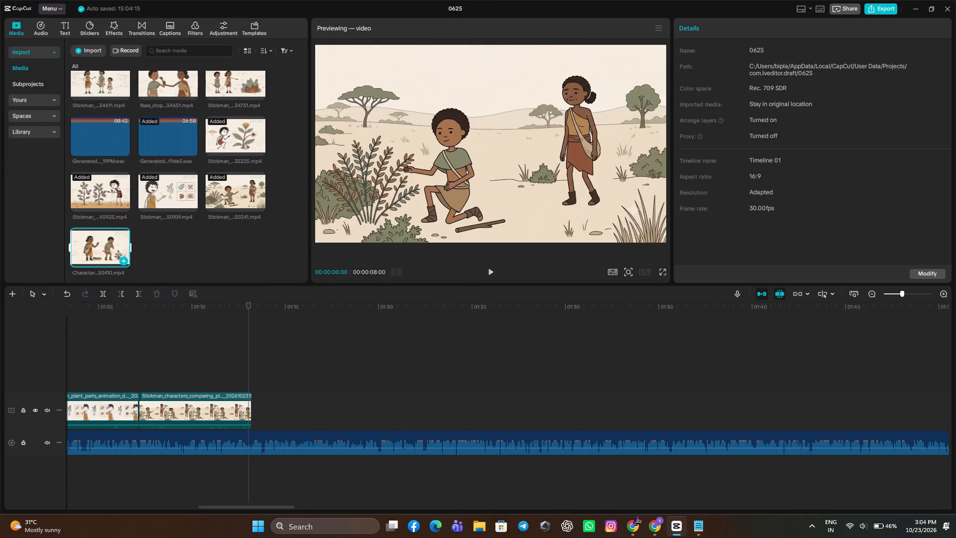
Play the C12 clip with the voiceover and trim the clip's end at 00:01:19:02, before the duplicated characters appear.
{"action": "left_click", "coordinate": [233, 366]}
{"action": "left_click", "coordinate": [491, 267]}
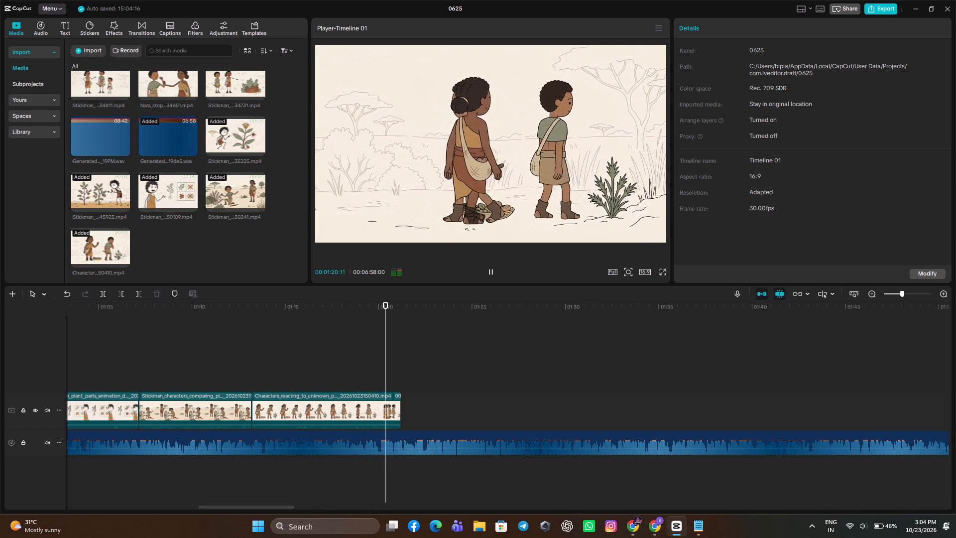
{"action": "left_click", "coordinate": [352, 370]}
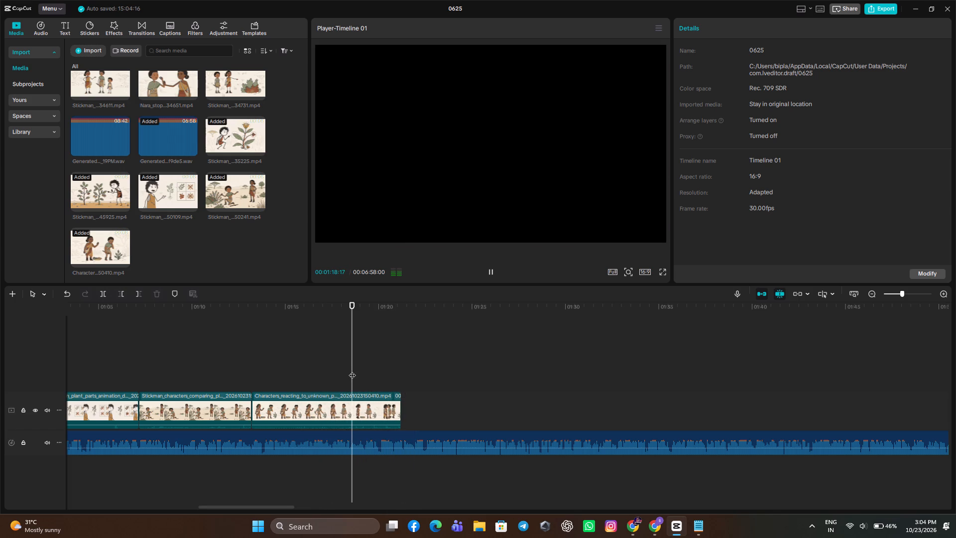
{"action": "left_click", "coordinate": [490, 274]}
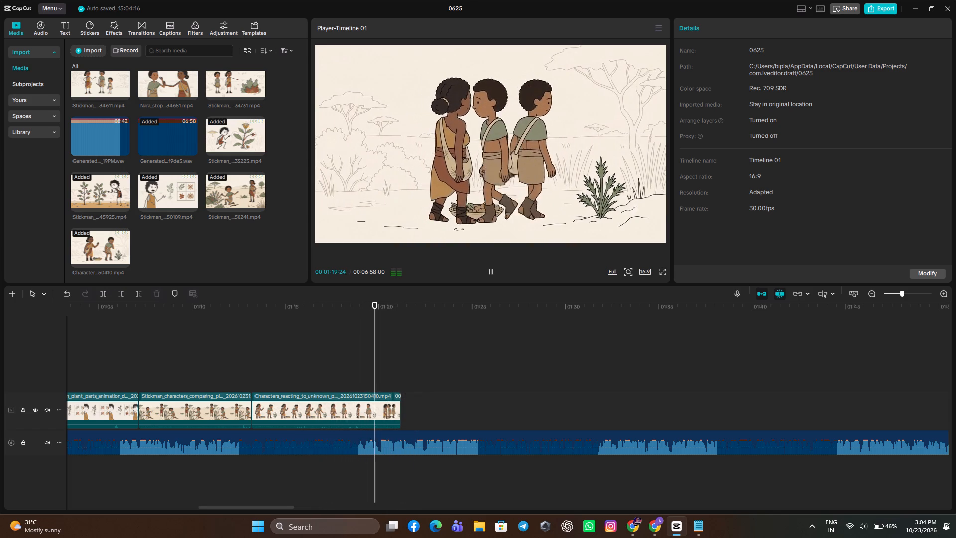
{"action": "left_click", "coordinate": [490, 274]}
{"action": "left_click", "coordinate": [354, 366]}
{"action": "left_click_drag", "start_coordinate": [354, 366], "coordinate": [365, 376]}
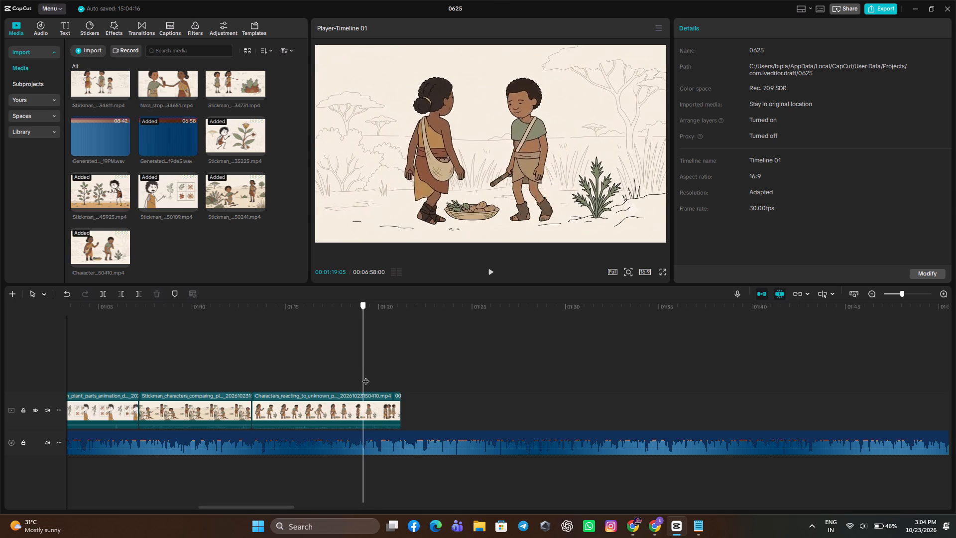
{"action": "left_click_drag", "start_coordinate": [365, 376], "coordinate": [361, 387]}
{"action": "left_click", "coordinate": [367, 407]}
{"action": "left_click", "coordinate": [141, 297]}
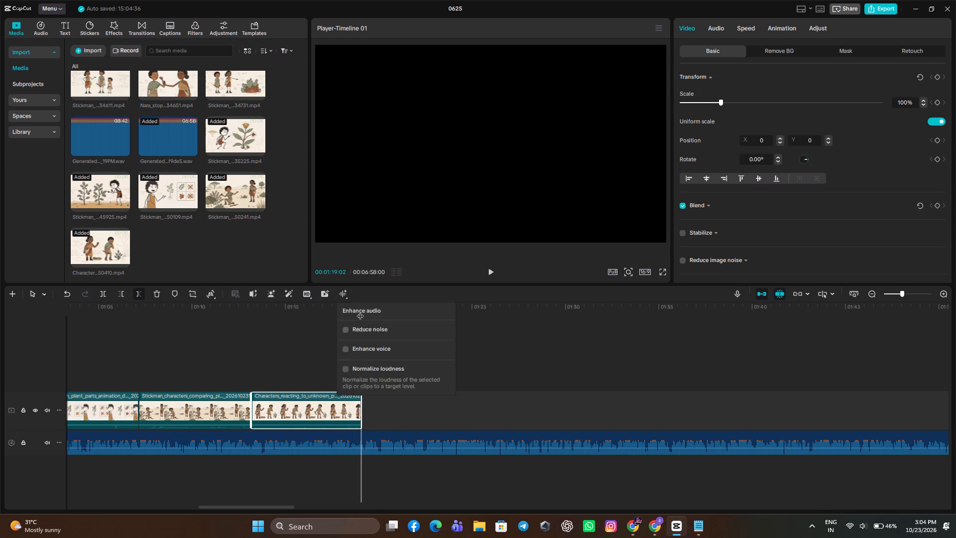
Play the voiceover on to 00:01:20:01 and slow the trimmed C12 clip to 0.86x to reach that point.
{"action": "left_click_drag", "start_coordinate": [354, 327], "coordinate": [342, 331]}
{"action": "left_click", "coordinate": [323, 336]}
{"action": "left_click", "coordinate": [494, 273]}
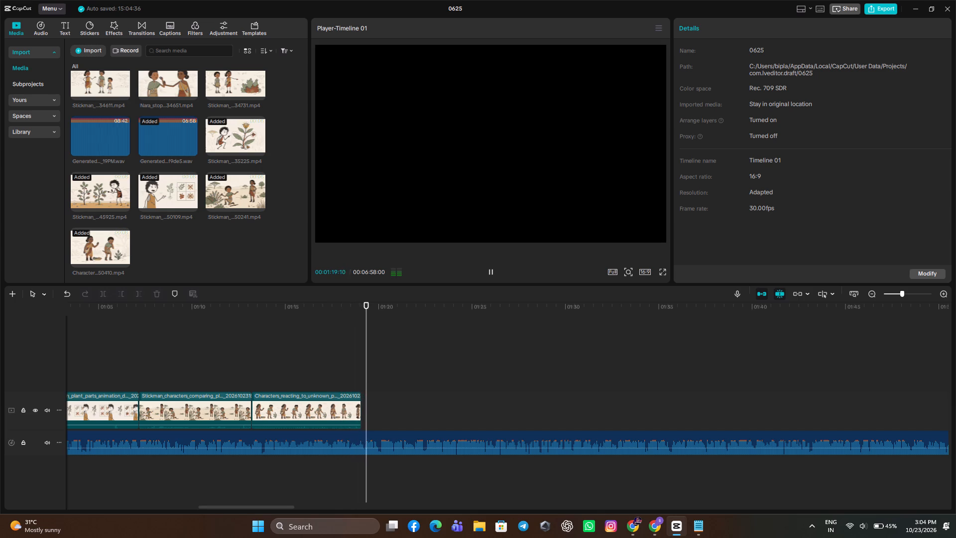
{"action": "left_click", "coordinate": [494, 273]}
{"action": "left_click", "coordinate": [334, 408]}
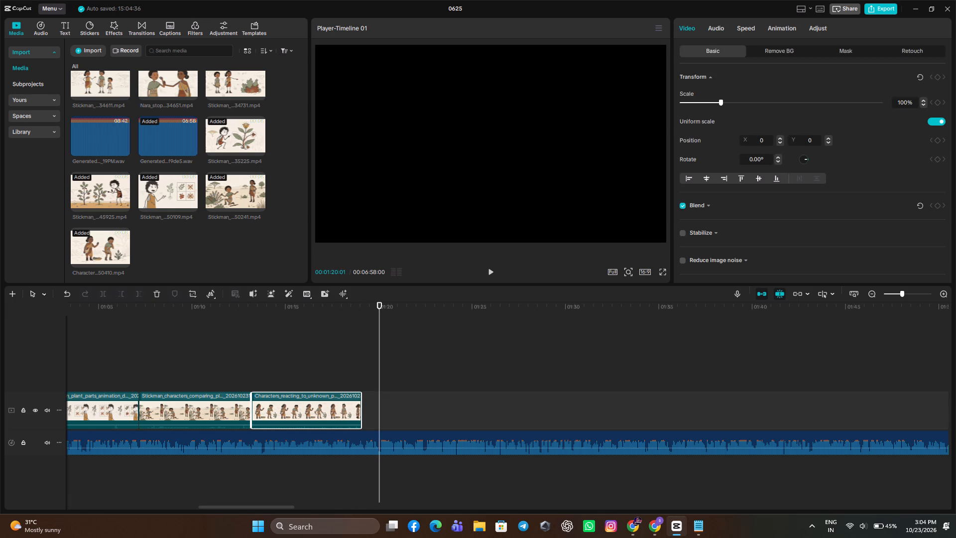
{"action": "left_click", "coordinate": [756, 33]}
{"action": "left_click", "coordinate": [717, 92]}
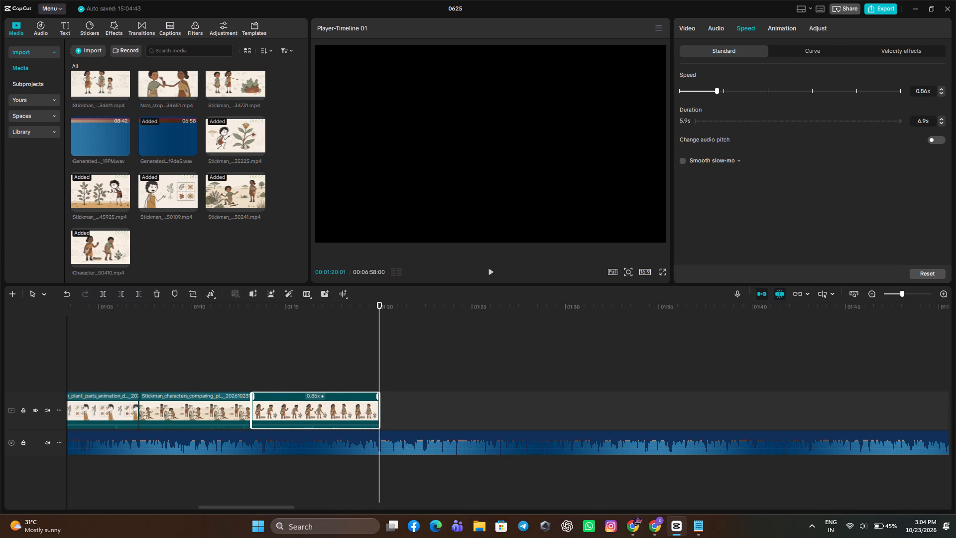
Add the C12 clip again at 00:01:20:01, after the slowed copy, and play the voiceover across the join.
{"action": "left_click", "coordinate": [120, 261]}
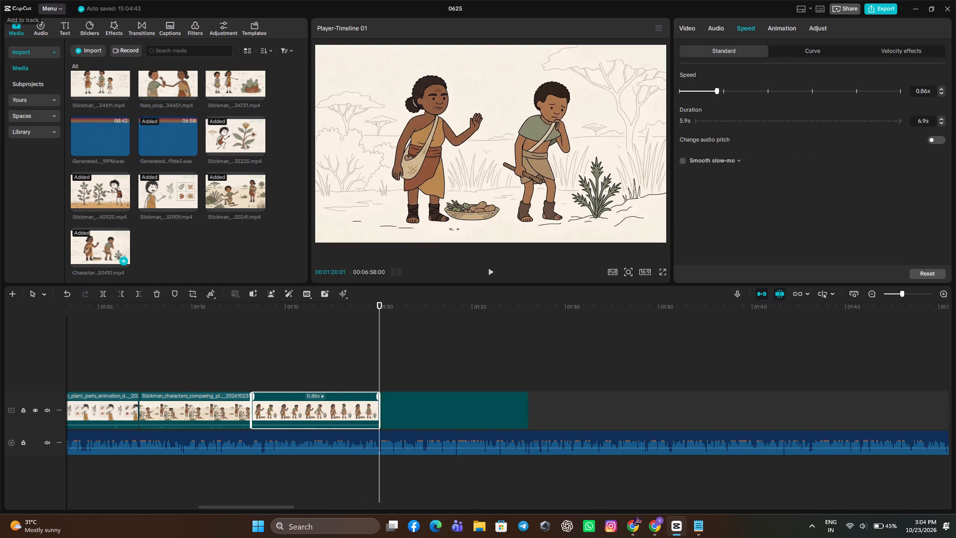
{"action": "left_click", "coordinate": [485, 270]}
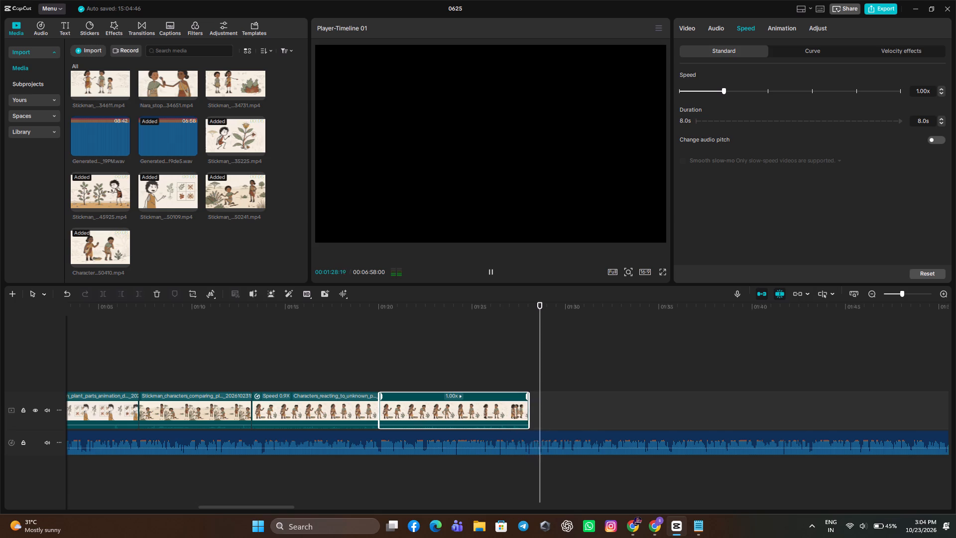
{"action": "left_click", "coordinate": [472, 350]}
{"action": "left_click_drag", "start_coordinate": [472, 350], "coordinate": [375, 384]}
{"action": "left_click", "coordinate": [490, 268]}
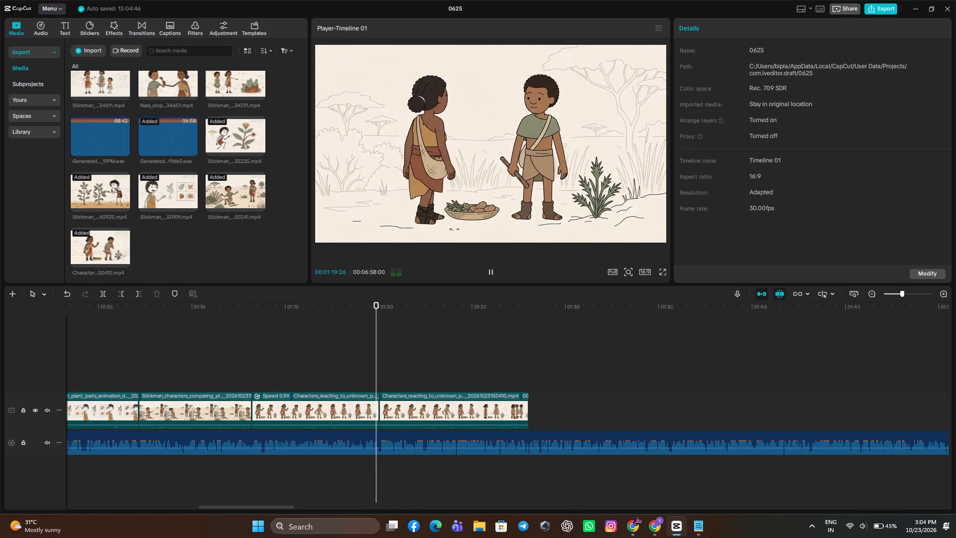
Switch to the Notepad script and look through the C07 section for the narration matching the voiceover.
{"action": "left_click", "coordinate": [695, 531]}
{"action": "scroll", "coordinate": [268, 275], "scroll_direction": "down", "scroll_amount": 5}
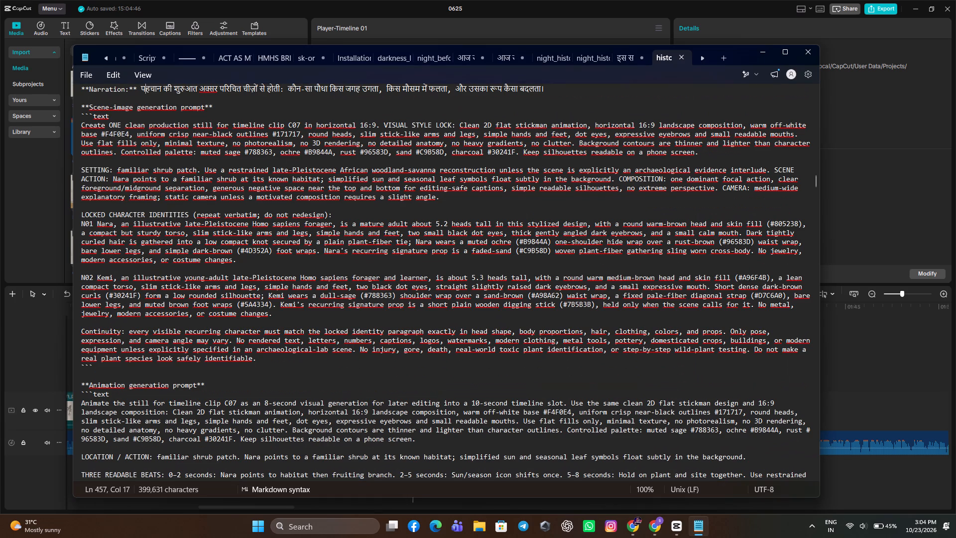
{"action": "scroll", "coordinate": [241, 277], "scroll_direction": "down", "scroll_amount": 6}
{"action": "scroll", "coordinate": [296, 312], "scroll_direction": "down", "scroll_amount": 3}
{"action": "scroll", "coordinate": [319, 319], "scroll_direction": "up", "scroll_amount": 5}
{"action": "left_click", "coordinate": [414, 266]}
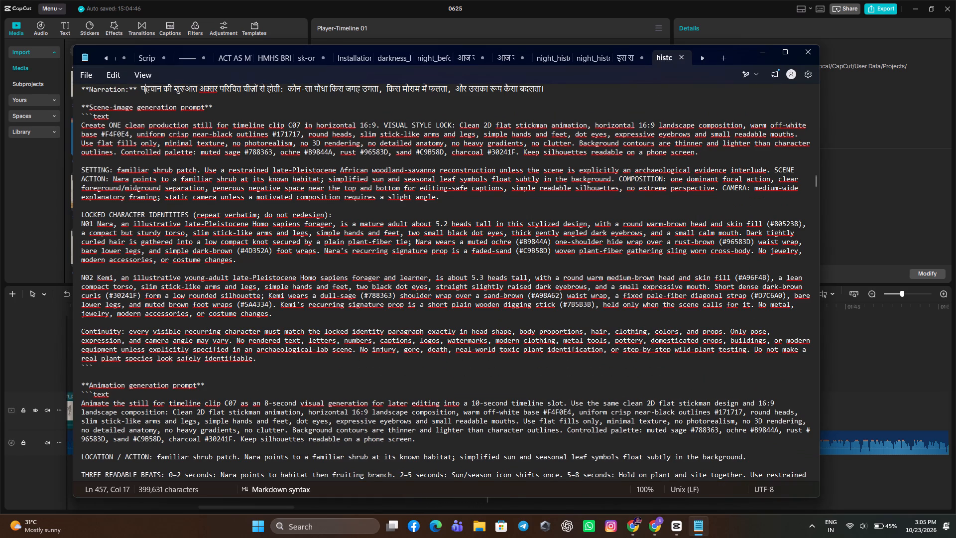
{"action": "scroll", "coordinate": [414, 273], "scroll_direction": "down", "scroll_amount": 2}
{"action": "left_click", "coordinate": [761, 46]}
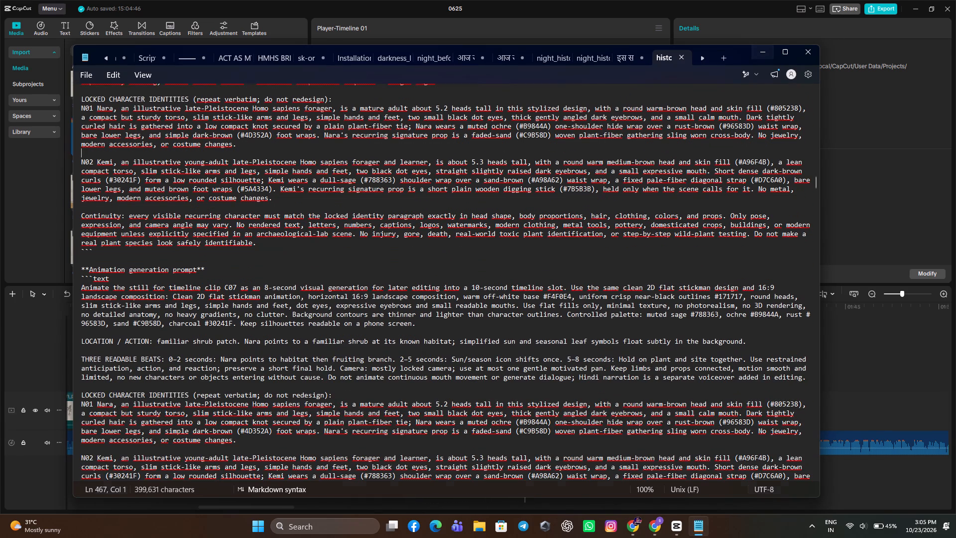
{"action": "left_click", "coordinate": [761, 52]}
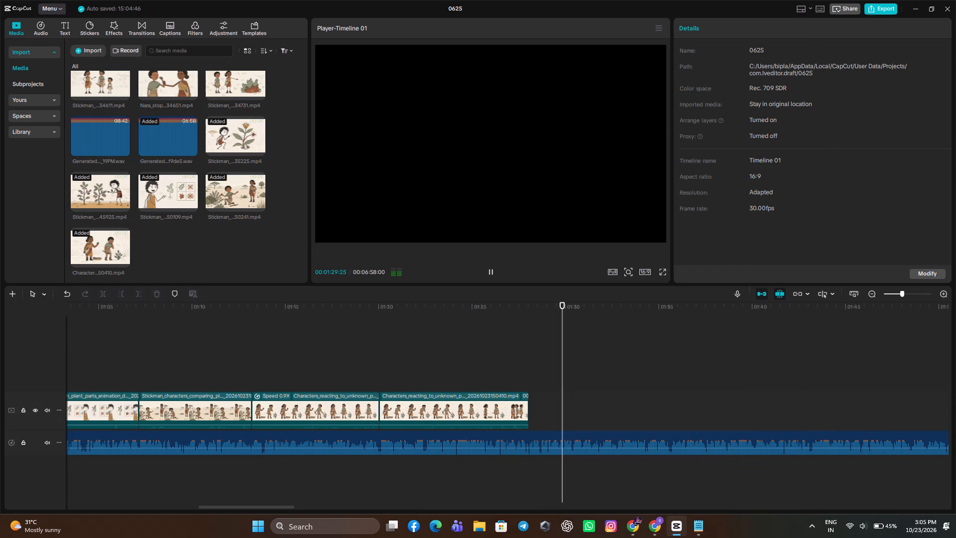
Back in CapCut, replay the voiceover around the join of the two C12 copies, from 00:01:19:01 to 00:01:20:20.
{"action": "left_click", "coordinate": [477, 366]}
{"action": "left_click_drag", "start_coordinate": [477, 366], "coordinate": [367, 382]}
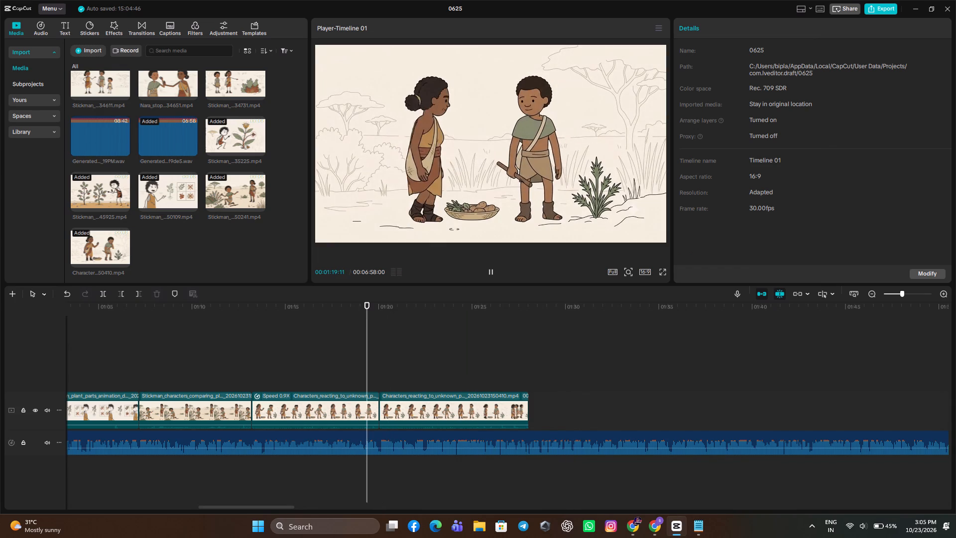
{"action": "left_click", "coordinate": [484, 268]}
{"action": "left_click", "coordinate": [691, 521]}
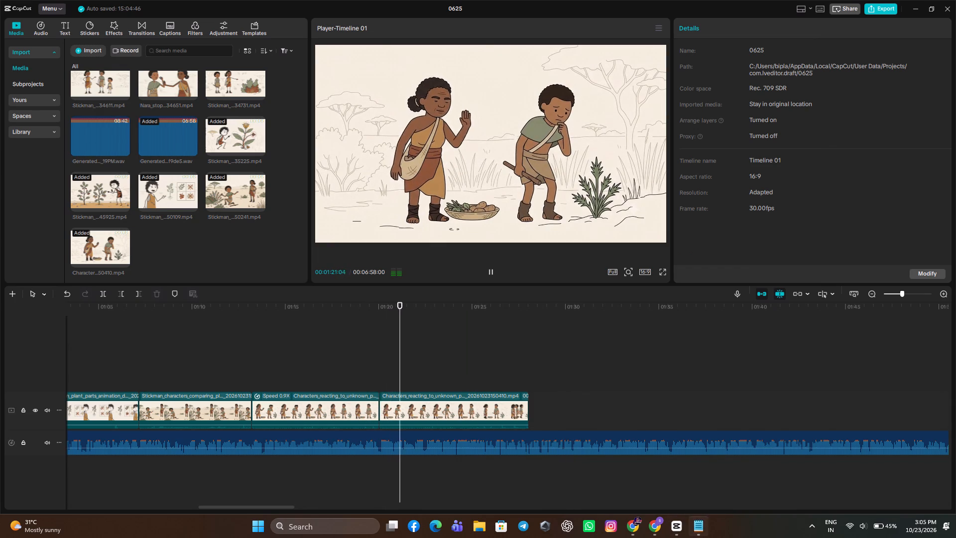
{"action": "left_click", "coordinate": [705, 536]}
{"action": "left_click", "coordinate": [701, 525]}
{"action": "left_click", "coordinate": [702, 526]}
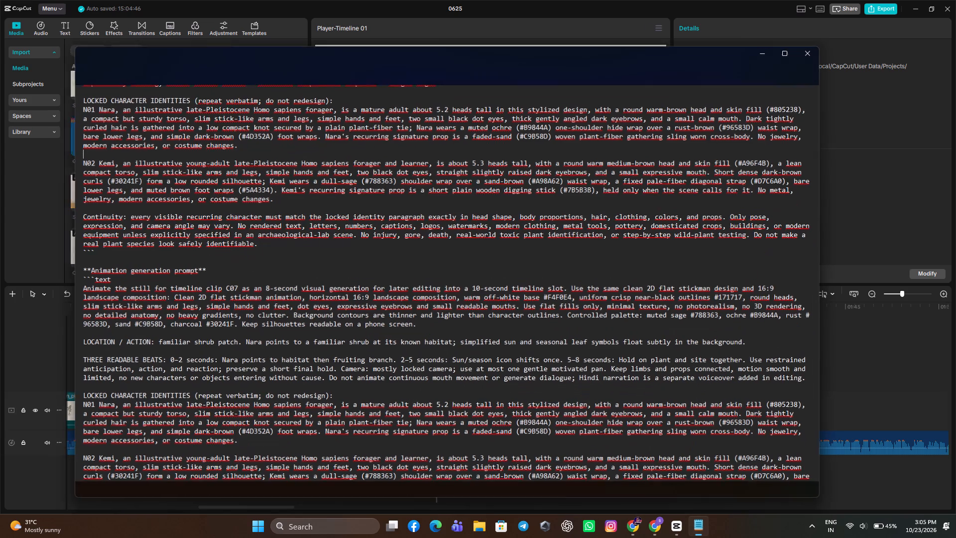
{"action": "left_click", "coordinate": [867, 342]}
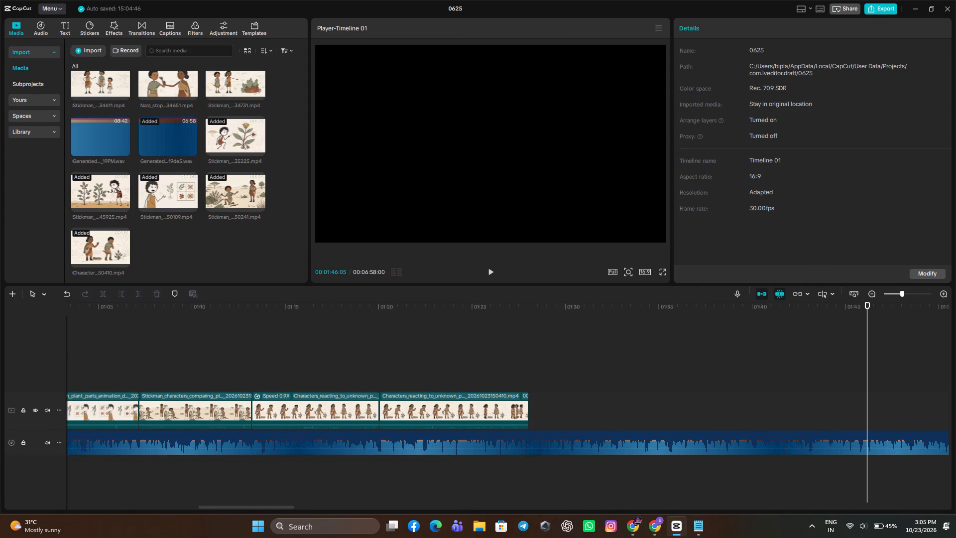
{"action": "left_click_drag", "start_coordinate": [395, 320], "coordinate": [392, 325]}
{"action": "left_click", "coordinate": [360, 336]}
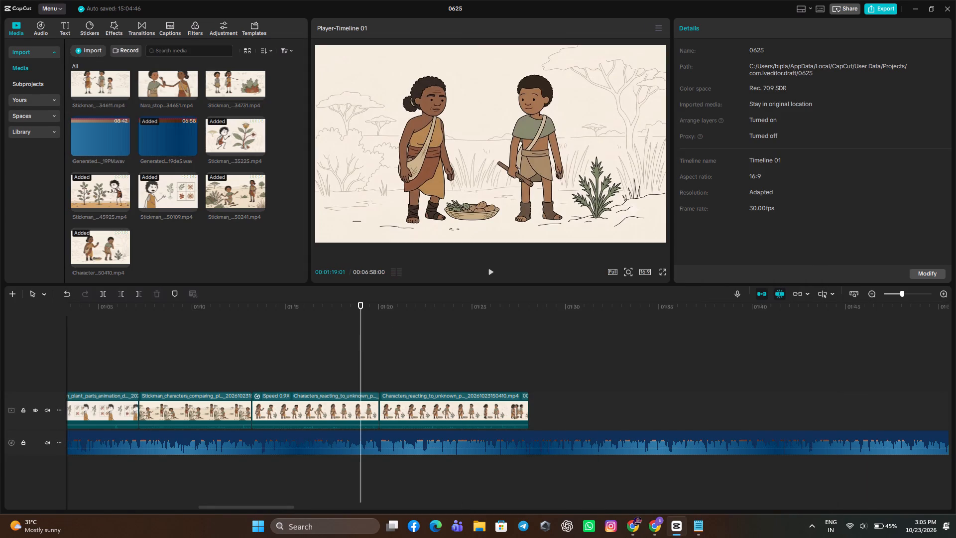
{"action": "left_click_drag", "start_coordinate": [499, 266], "coordinate": [494, 269]}
{"action": "left_click", "coordinate": [492, 270]}
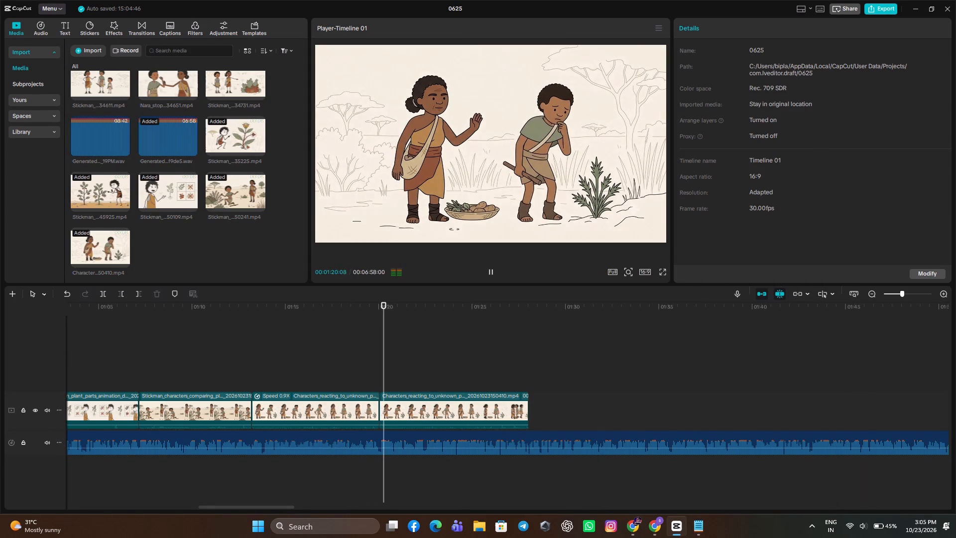
{"action": "left_click", "coordinate": [492, 270]}
Reopen the Notepad script and move on through the C07 section towards the next clips' narration.
{"action": "left_click", "coordinate": [701, 522]}
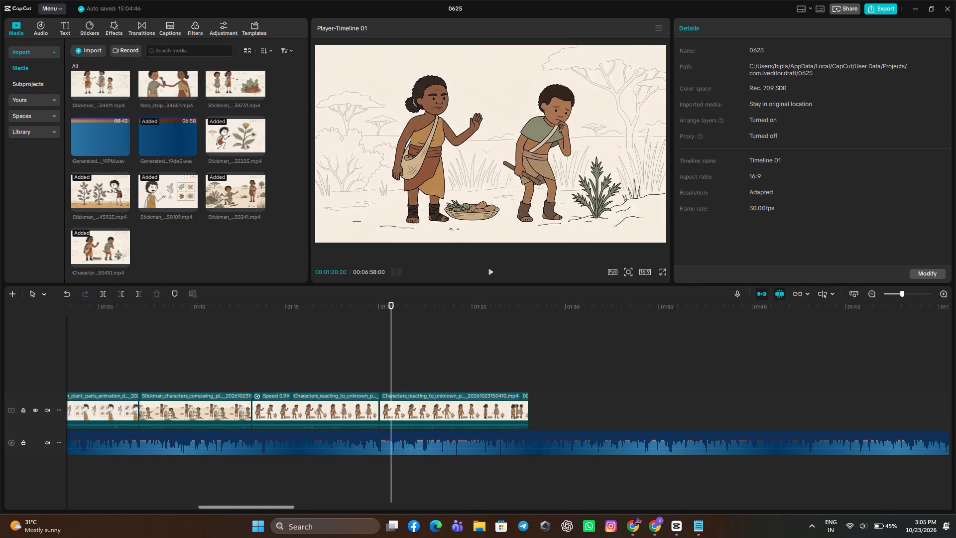
{"action": "left_click", "coordinate": [696, 528]}
{"action": "left_click", "coordinate": [703, 523]}
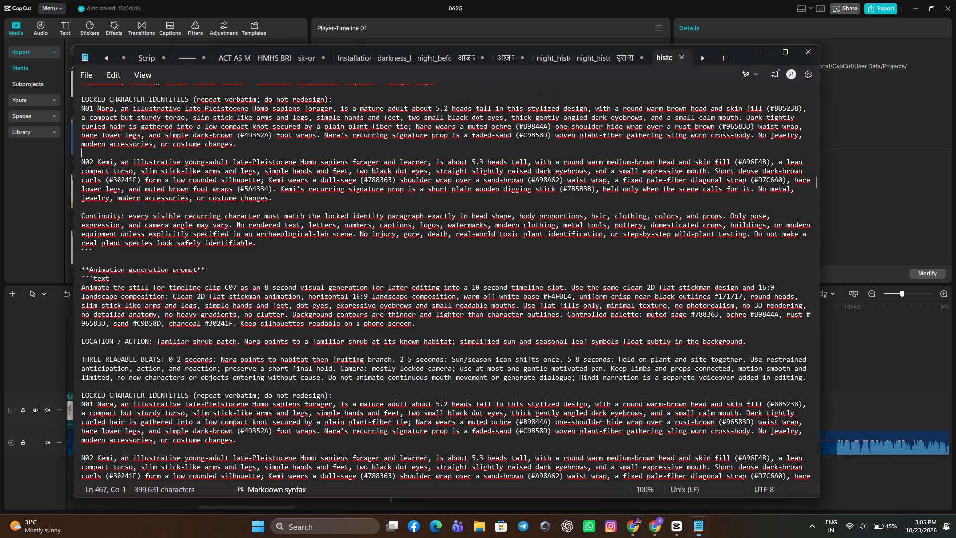
{"action": "scroll", "coordinate": [212, 266], "scroll_direction": "down", "scroll_amount": 4}
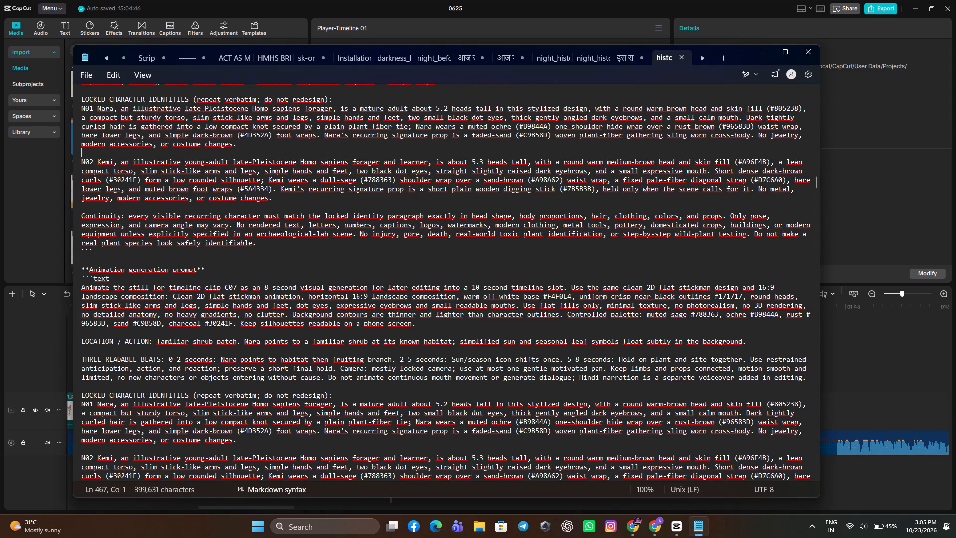
Open Microsoft PC Manager and run PC boost twice, resetting the graphics driver between the two runs.
{"action": "left_click", "coordinate": [813, 529]}
{"action": "left_click", "coordinate": [793, 477]}
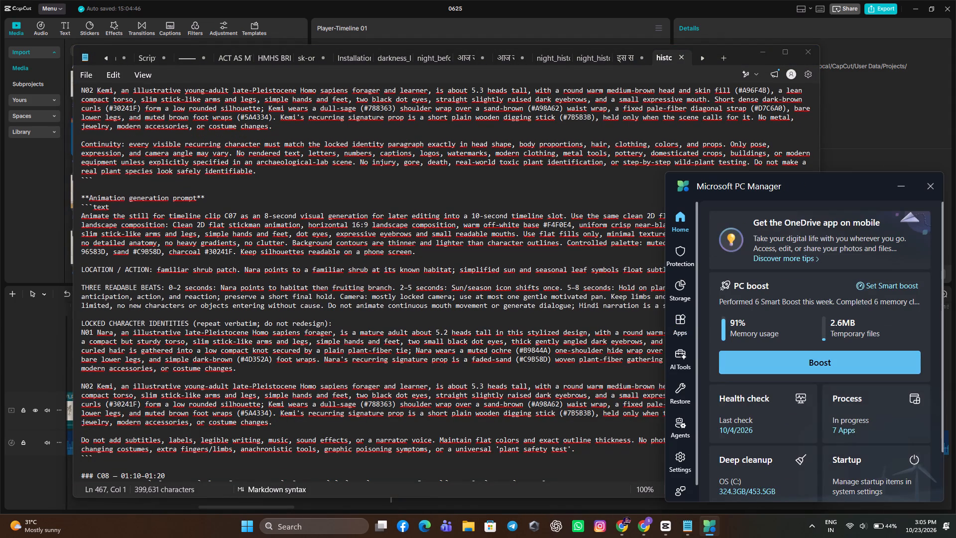
{"action": "left_click", "coordinate": [796, 365]}
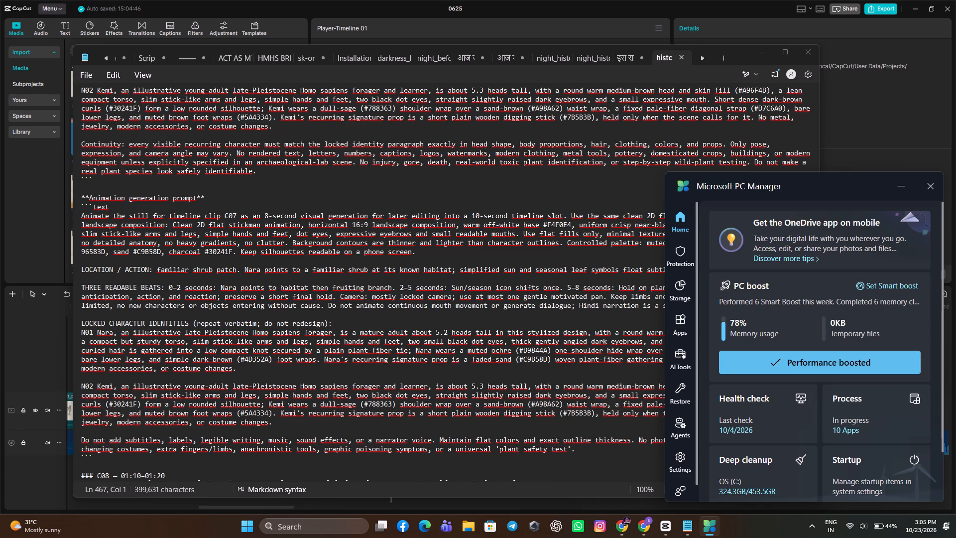
{"action": "key", "text": "ctrl+shift+super+b"}
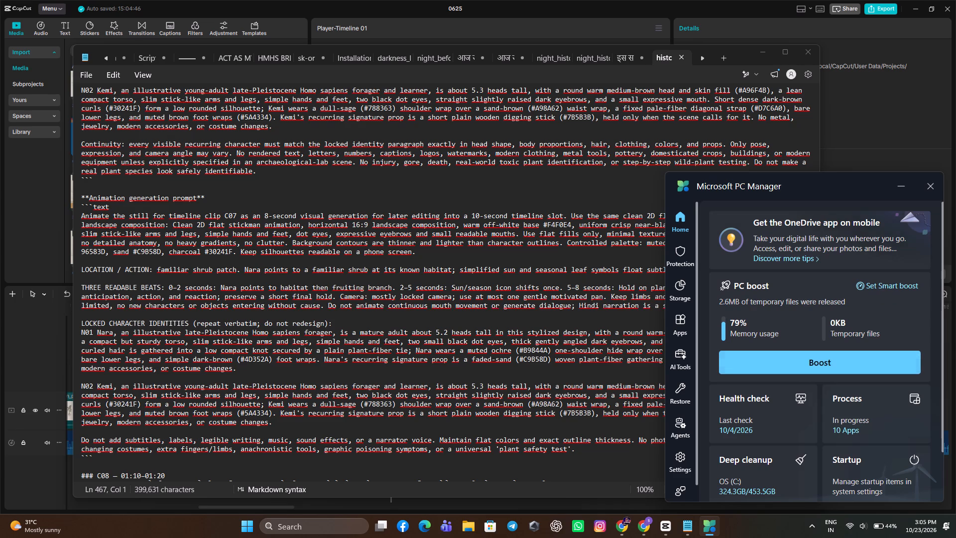
{"action": "left_click", "coordinate": [849, 352]}
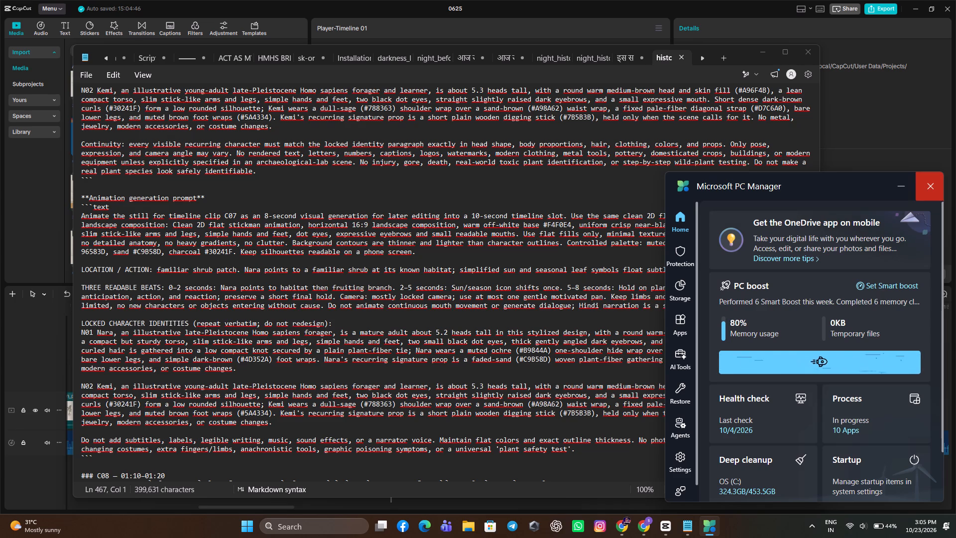
Read through the Notepad script from C08 to the C12 narration (01:50–02:00), then put PC Manager and the script away.
{"action": "scroll", "coordinate": [236, 146], "scroll_direction": "down", "scroll_amount": 6}
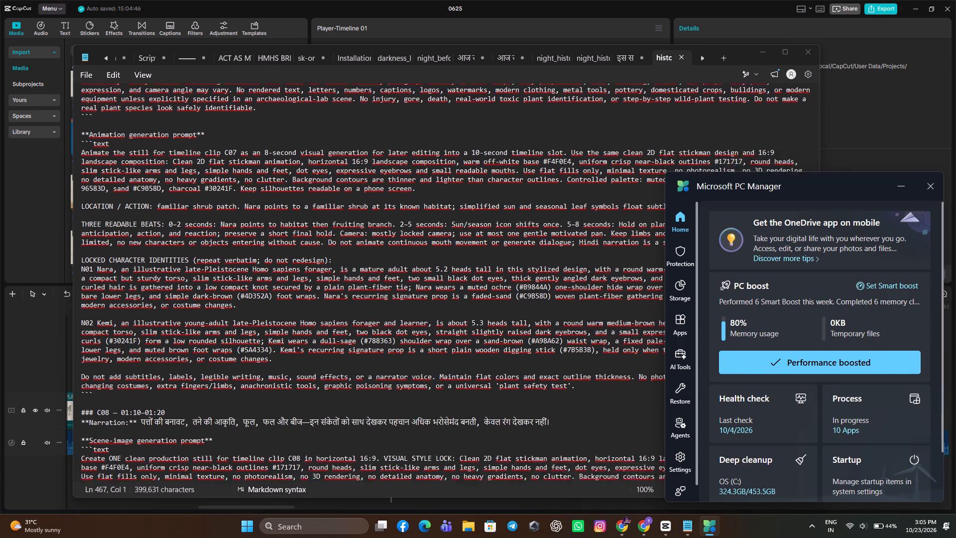
{"action": "scroll", "coordinate": [236, 146], "scroll_direction": "down", "scroll_amount": 2}
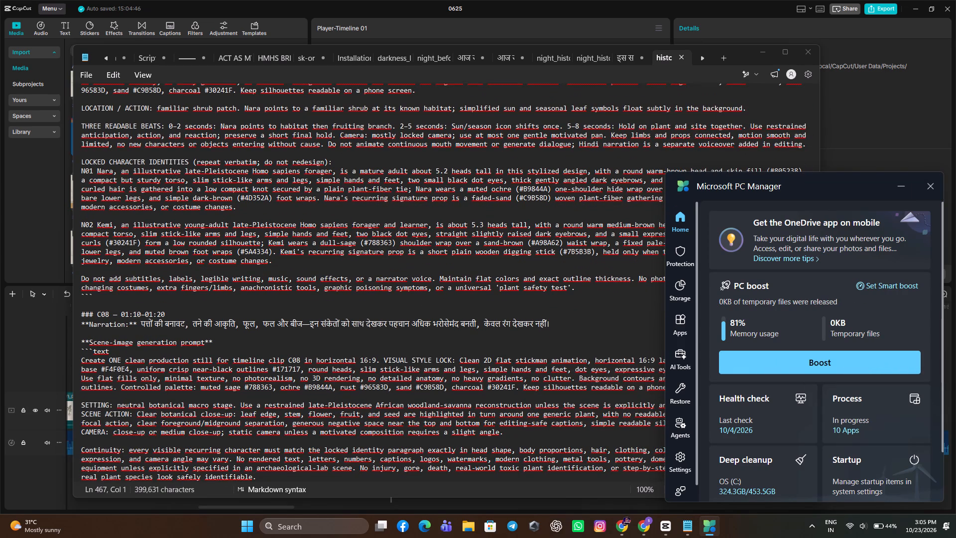
{"action": "scroll", "coordinate": [166, 308], "scroll_direction": "down", "scroll_amount": 20}
{"action": "scroll", "coordinate": [166, 308], "scroll_direction": "down", "scroll_amount": 14}
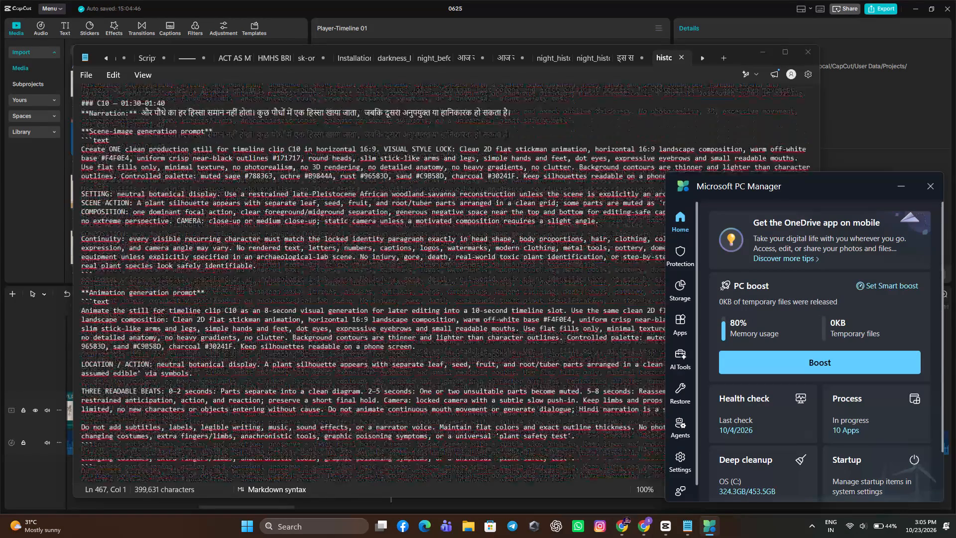
{"action": "scroll", "coordinate": [183, 322], "scroll_direction": "down", "scroll_amount": 4}
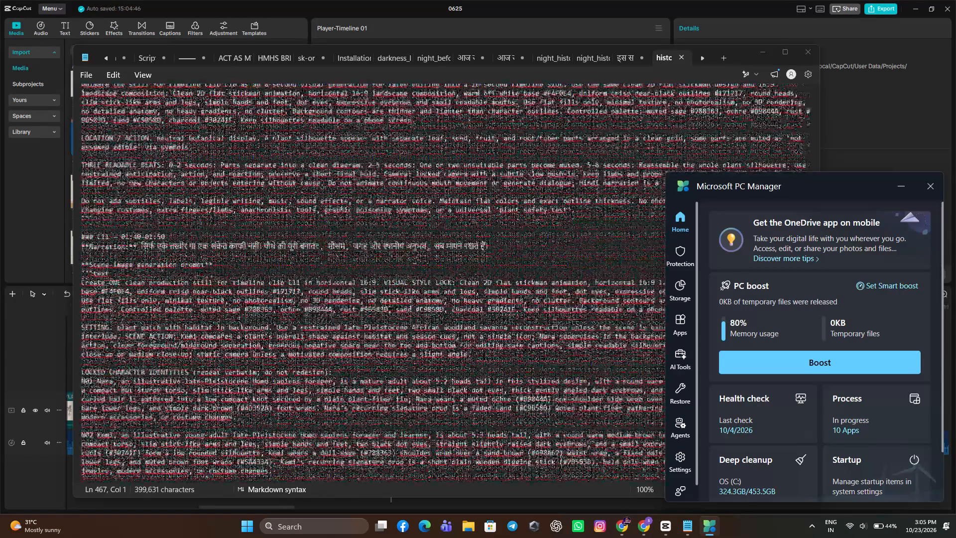
{"action": "scroll", "coordinate": [183, 322], "scroll_direction": "down", "scroll_amount": 12}
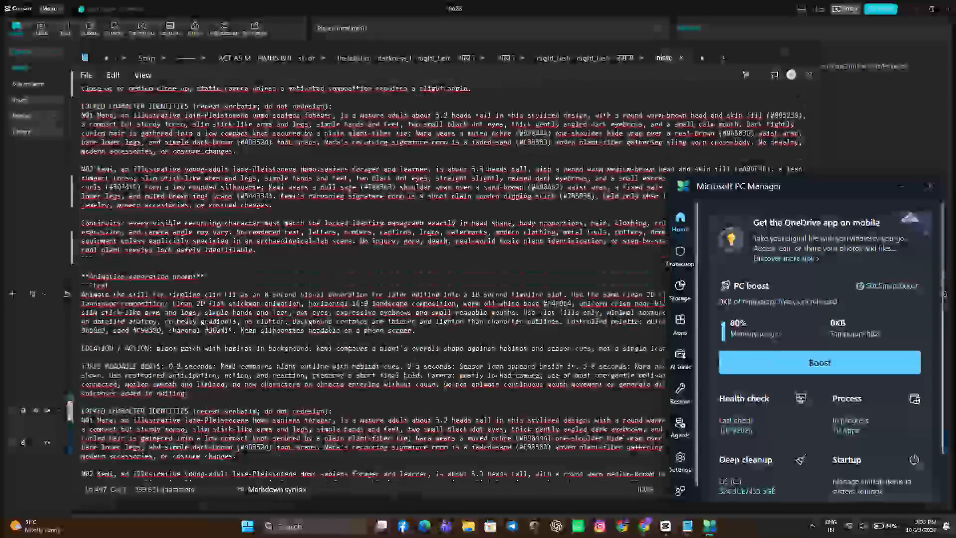
{"action": "scroll", "coordinate": [230, 339], "scroll_direction": "down", "scroll_amount": 6}
{"action": "scroll", "coordinate": [190, 302], "scroll_direction": "down", "scroll_amount": 2}
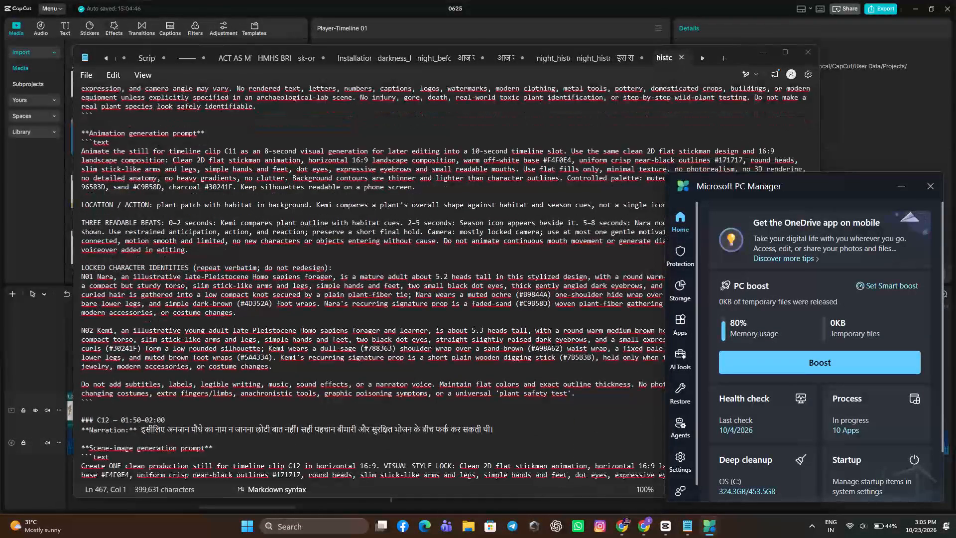
{"action": "scroll", "coordinate": [190, 301], "scroll_direction": "down", "scroll_amount": 4}
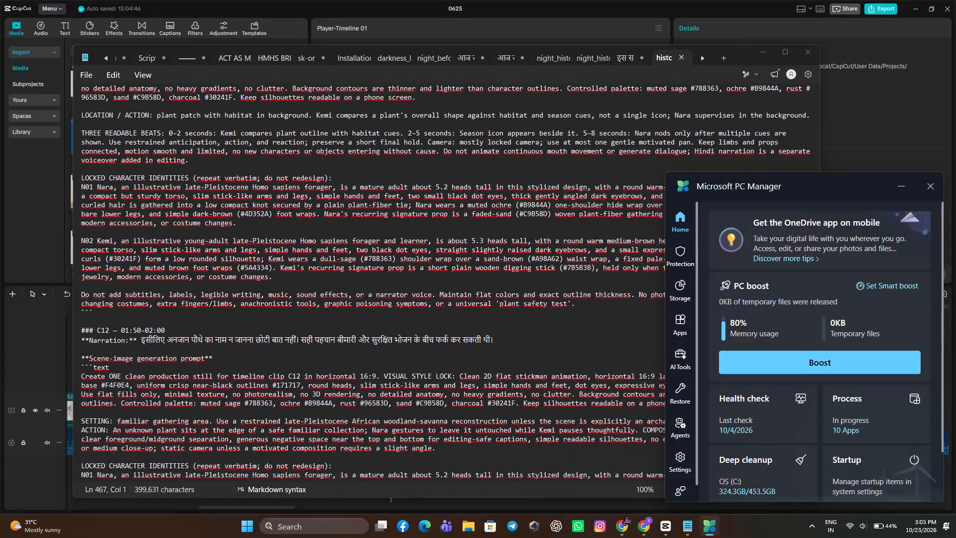
{"action": "scroll", "coordinate": [176, 324], "scroll_direction": "down", "scroll_amount": 2}
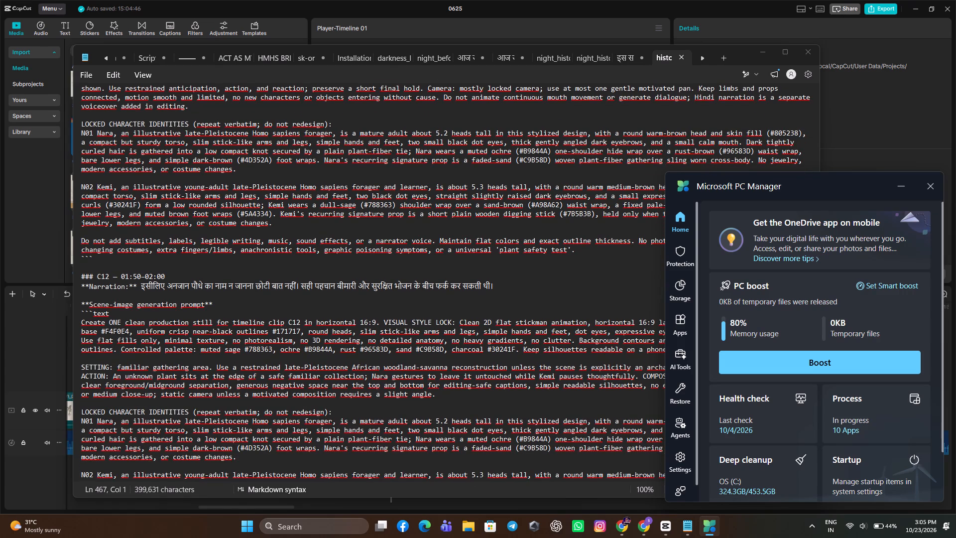
{"action": "left_click", "coordinate": [912, 182]}
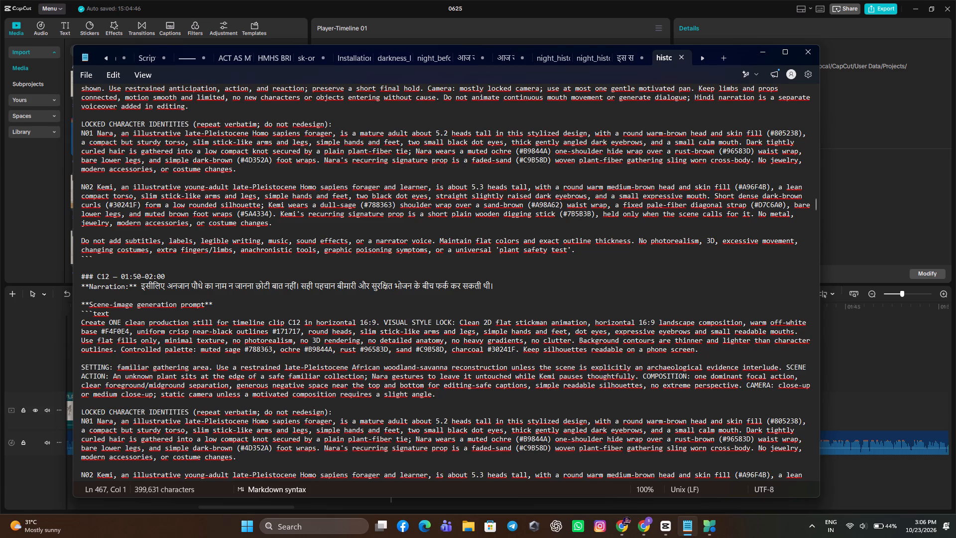
{"action": "left_click", "coordinate": [770, 48]}
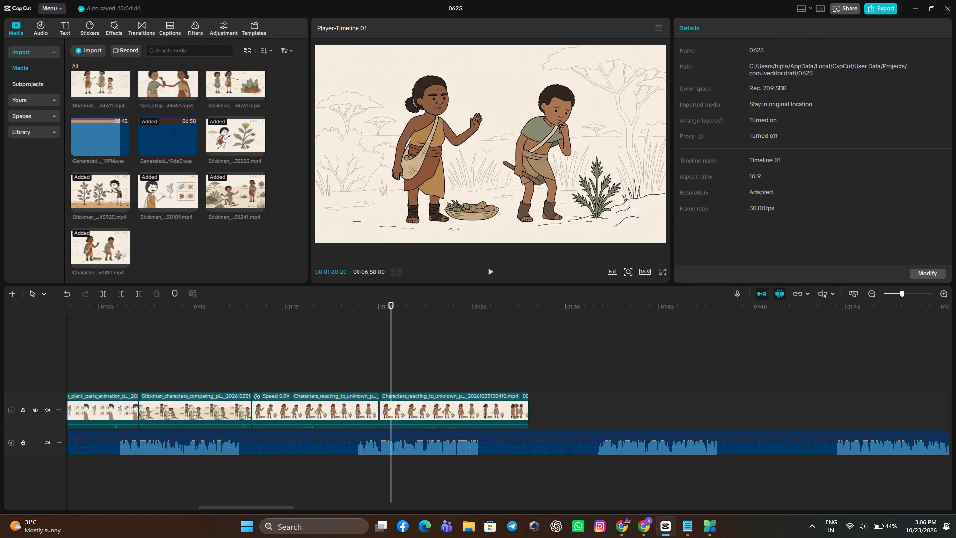
Replay the voiceover around the join of the two C12 copies up to 00:01:21:17, and check the C12 narration in the Notepad script.
{"action": "left_click", "coordinate": [358, 335]}
{"action": "left_click", "coordinate": [480, 269]}
{"action": "double_click", "coordinate": [483, 267]}
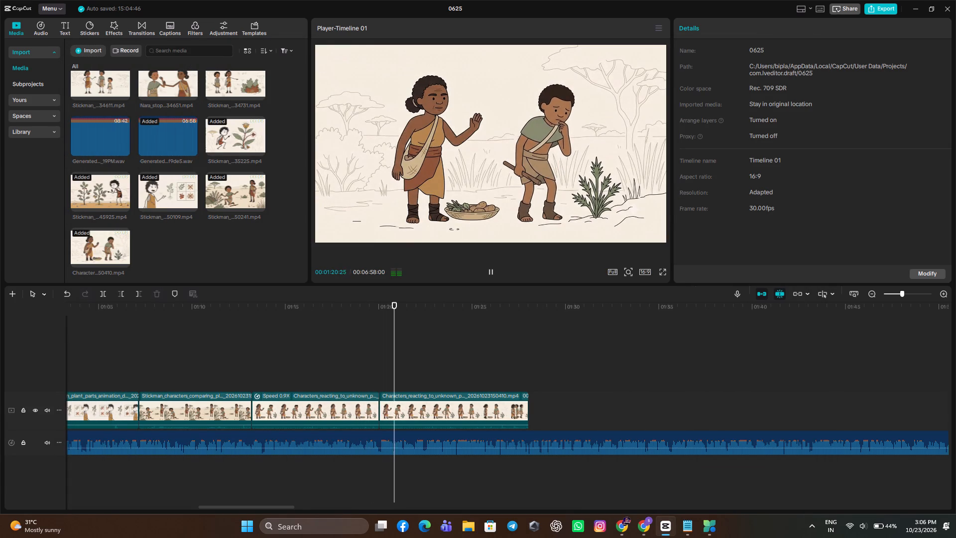
{"action": "left_click", "coordinate": [490, 266]}
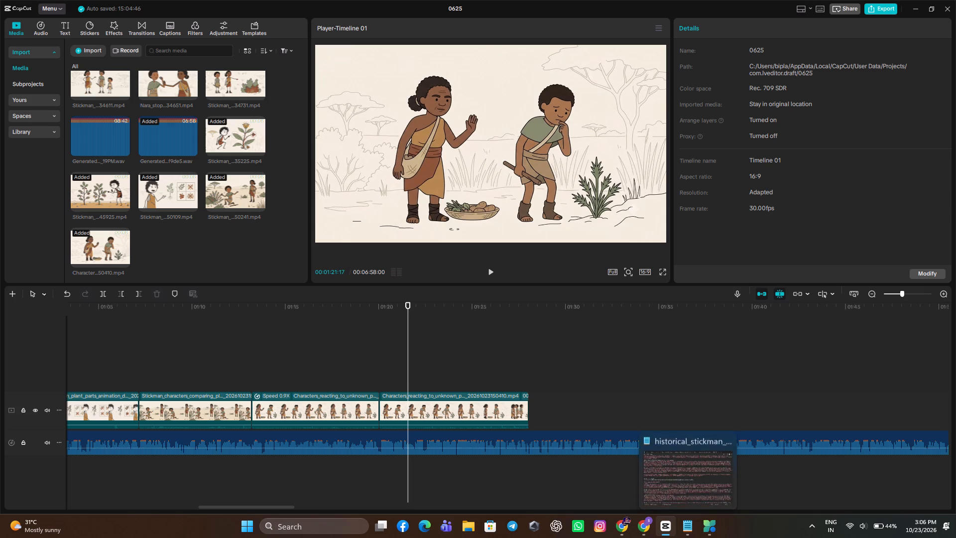
{"action": "left_click", "coordinate": [359, 381]}
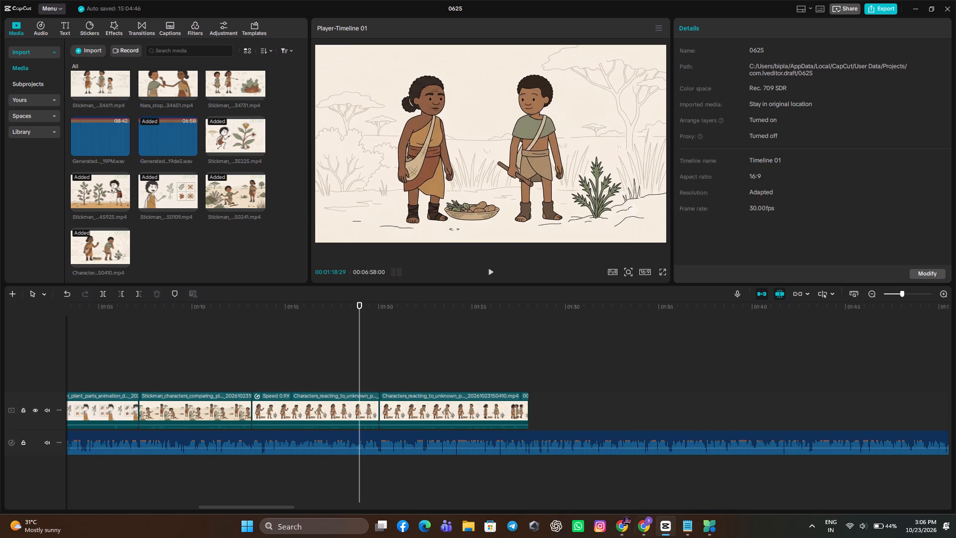
{"action": "left_click", "coordinate": [678, 530]}
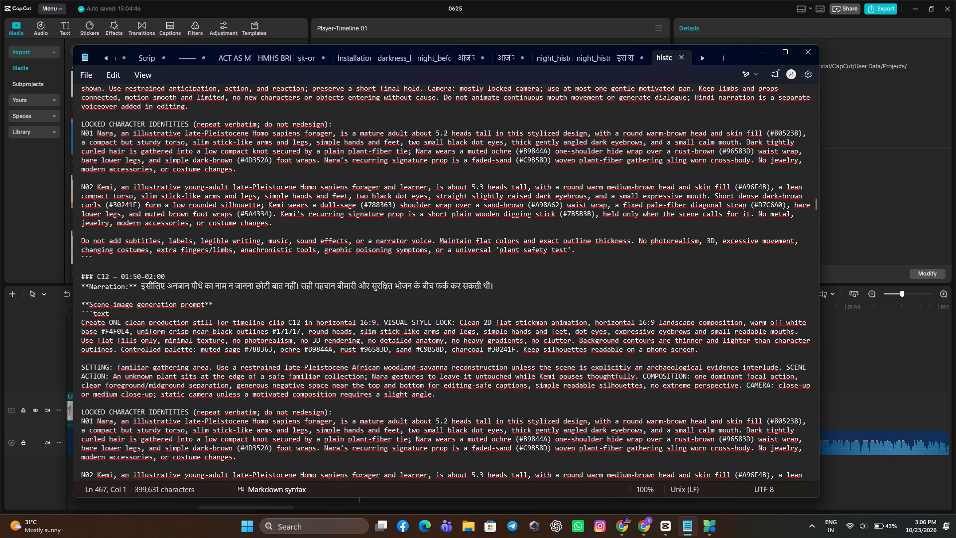
{"action": "left_click", "coordinate": [765, 51]}
Play the voiceover from about 00:01:11 while following the Notepad script from C12 on to the C13 narration (02:00–02:10).
{"action": "left_click", "coordinate": [222, 375]}
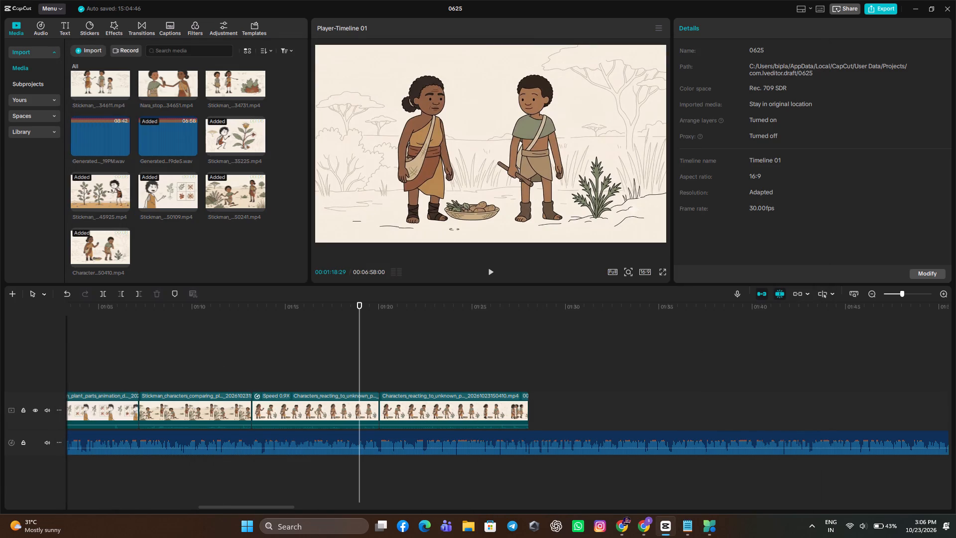
{"action": "left_click", "coordinate": [487, 263]}
{"action": "left_click", "coordinate": [489, 269]}
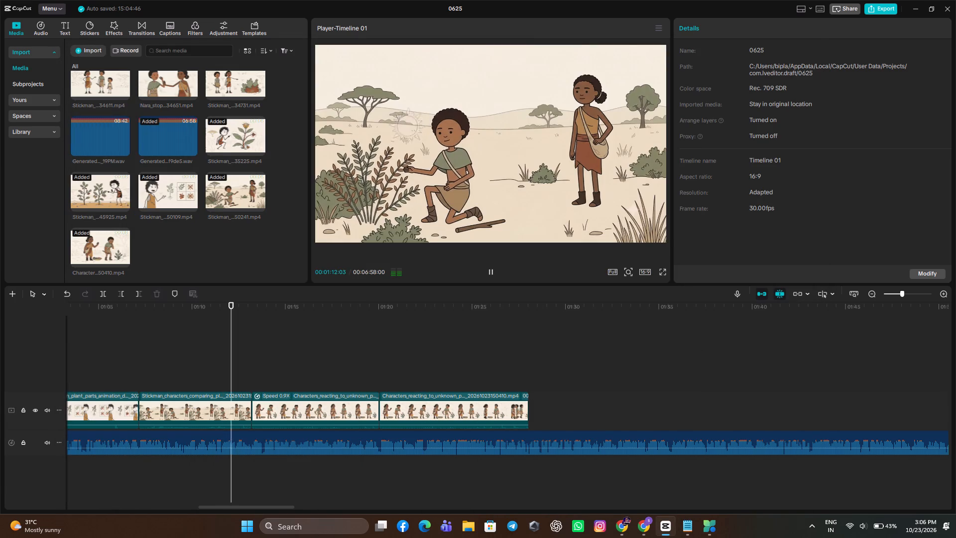
{"action": "left_click", "coordinate": [687, 521]}
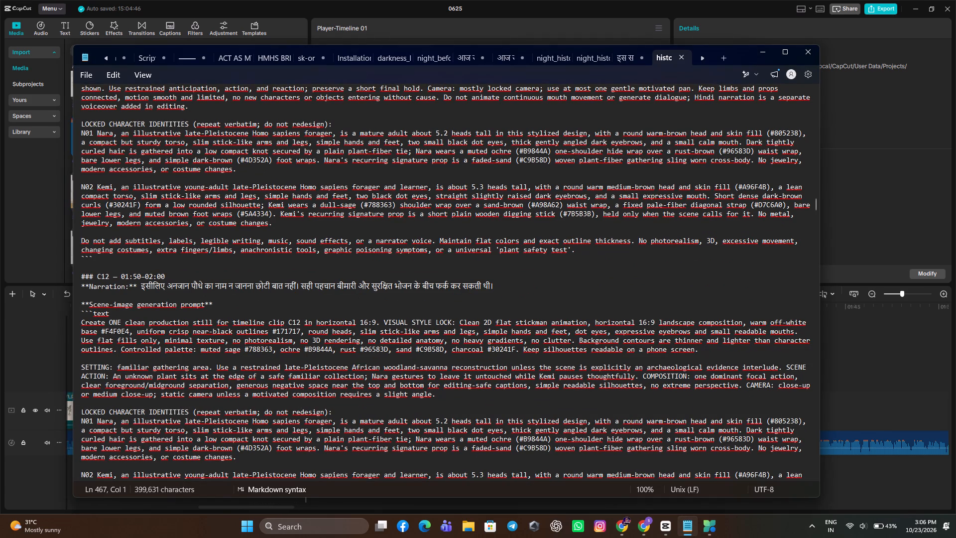
{"action": "scroll", "coordinate": [399, 286], "scroll_direction": "down", "scroll_amount": 5}
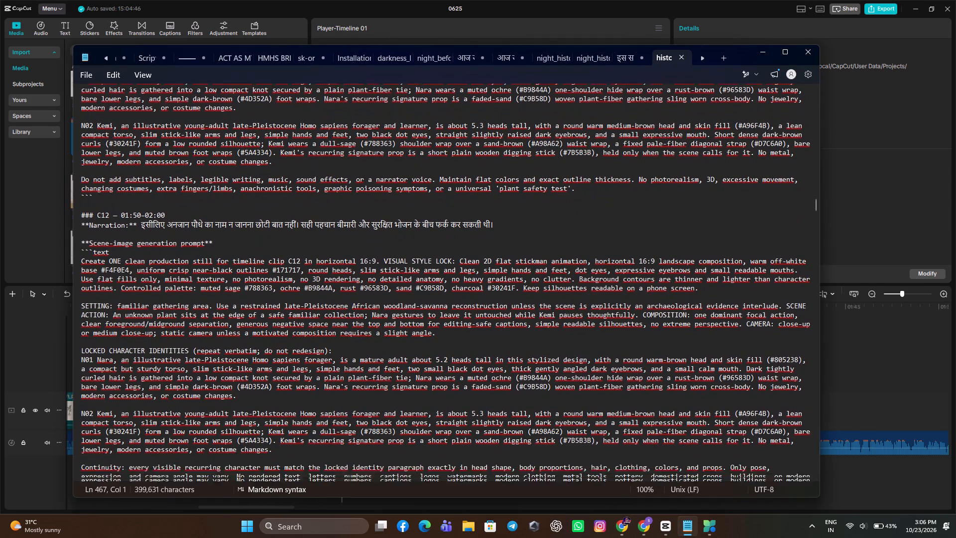
{"action": "scroll", "coordinate": [401, 276], "scroll_direction": "down", "scroll_amount": 9}
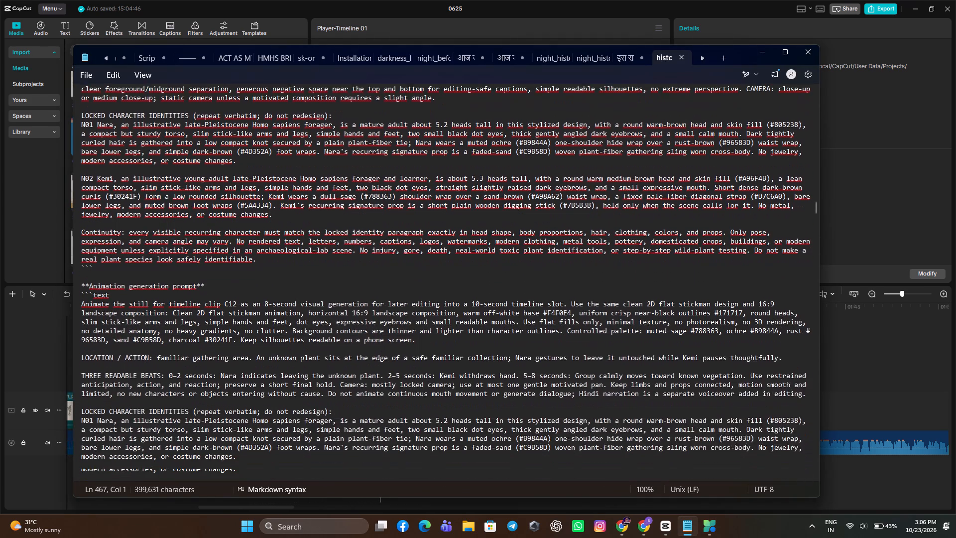
{"action": "scroll", "coordinate": [171, 218], "scroll_direction": "down", "scroll_amount": 7}
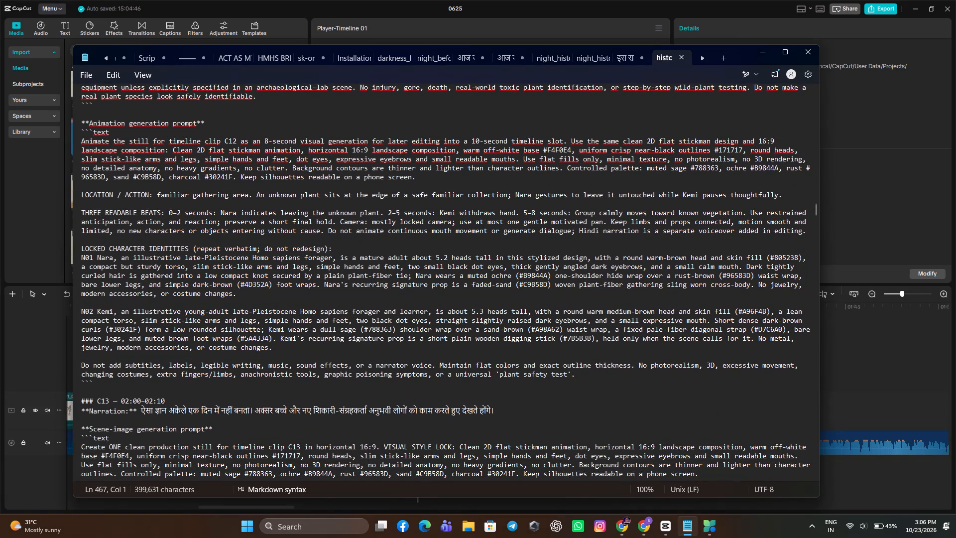
{"action": "scroll", "coordinate": [170, 219], "scroll_direction": "down", "scroll_amount": 3}
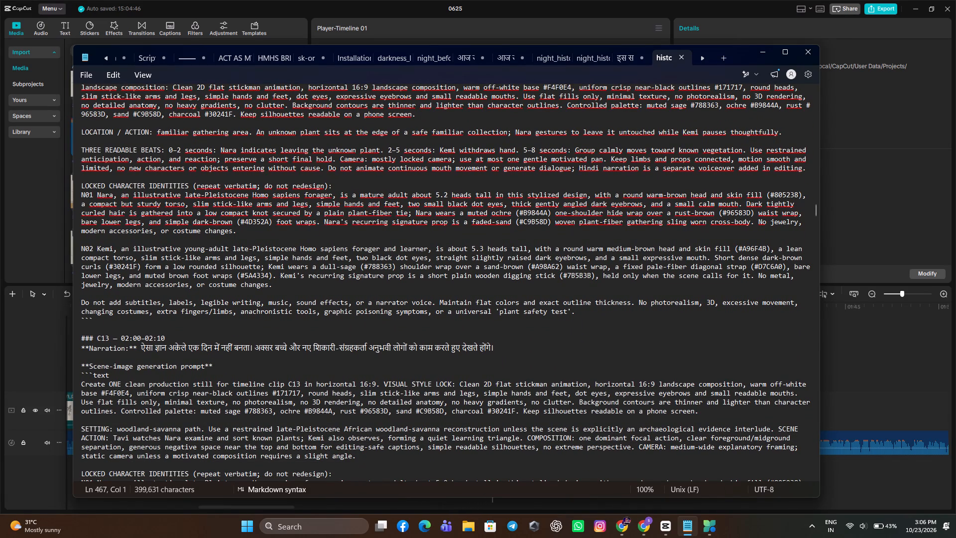
{"action": "left_click", "coordinate": [770, 54]}
Play the second C12 copy from 00:01:25 to 00:01:26:10, and delete that copy from the timeline.
{"action": "double_click", "coordinate": [483, 375]}
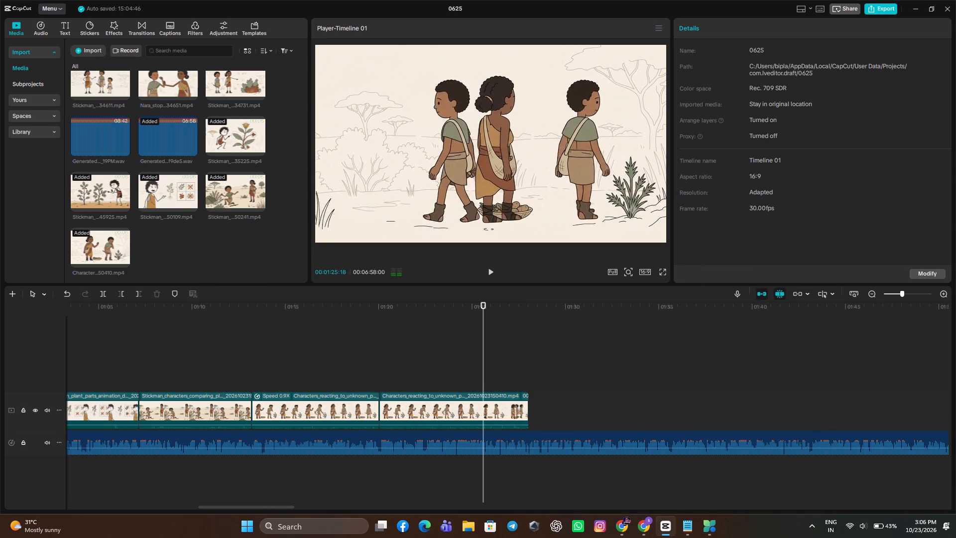
{"action": "left_click", "coordinate": [495, 270]}
{"action": "left_click", "coordinate": [495, 270]}
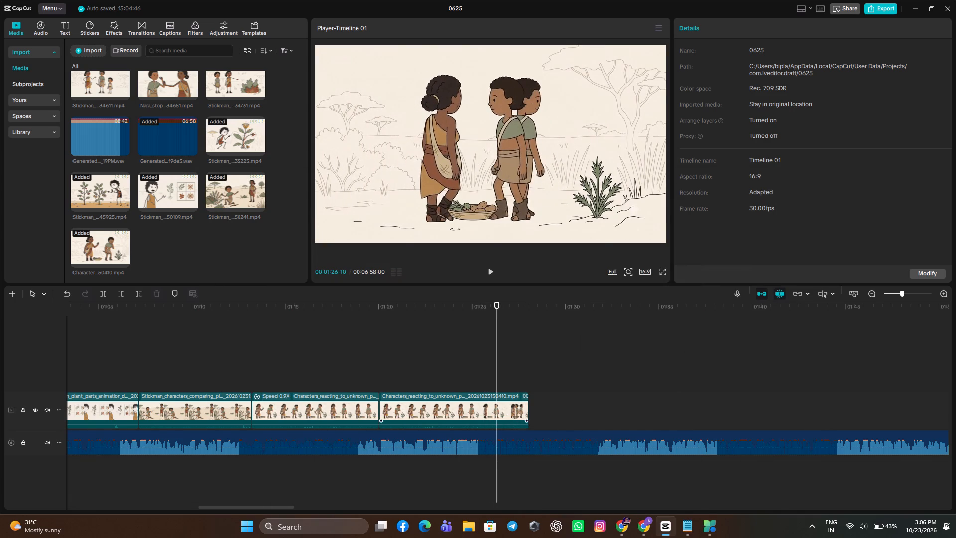
{"action": "left_click", "coordinate": [480, 408]}
{"action": "left_click", "coordinate": [160, 296]}
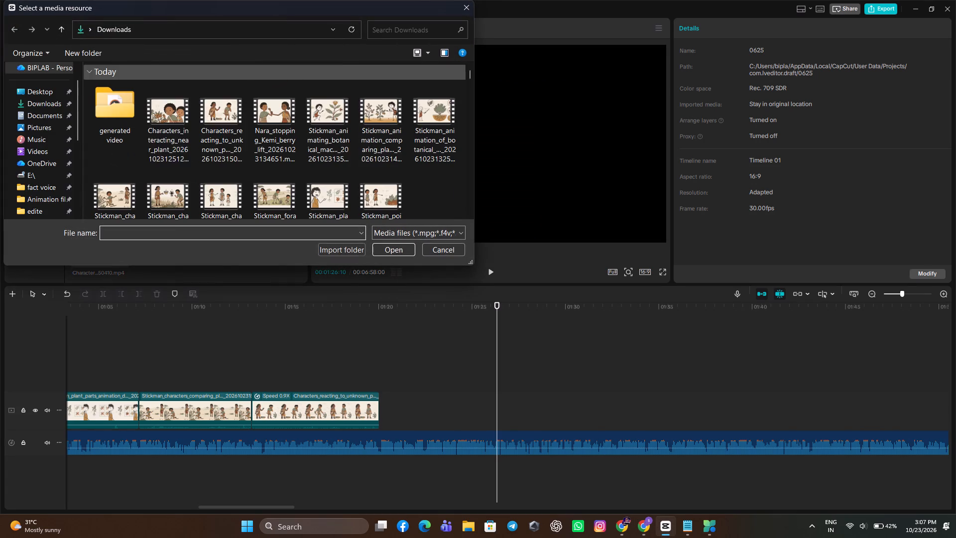
{"action": "double_click", "coordinate": [449, 197]}
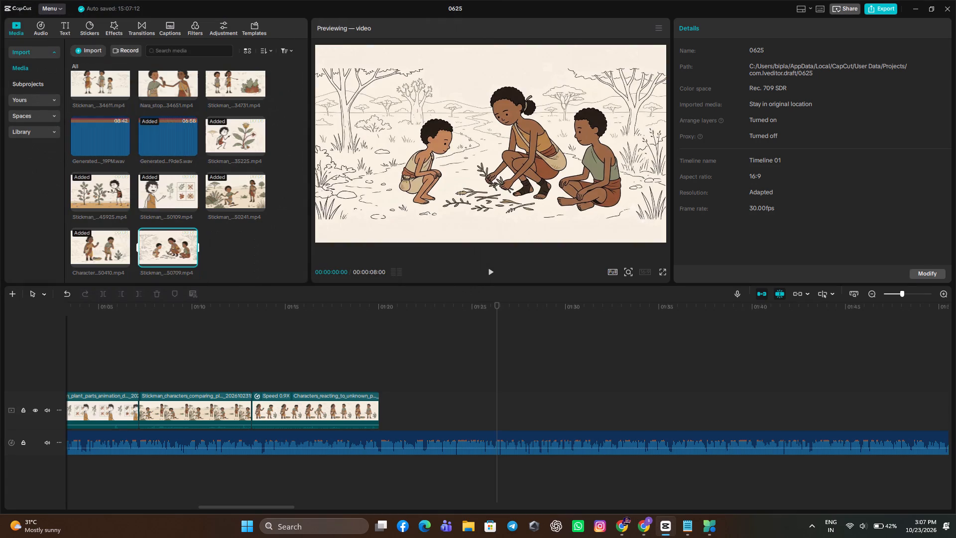
{"action": "left_click", "coordinate": [191, 262]}
Play from 00:01:19:15 to find where the narration line ends, and trim the end of the C13 sorting-plants clip to 00:01:26:08.
{"action": "left_click", "coordinate": [369, 353]}
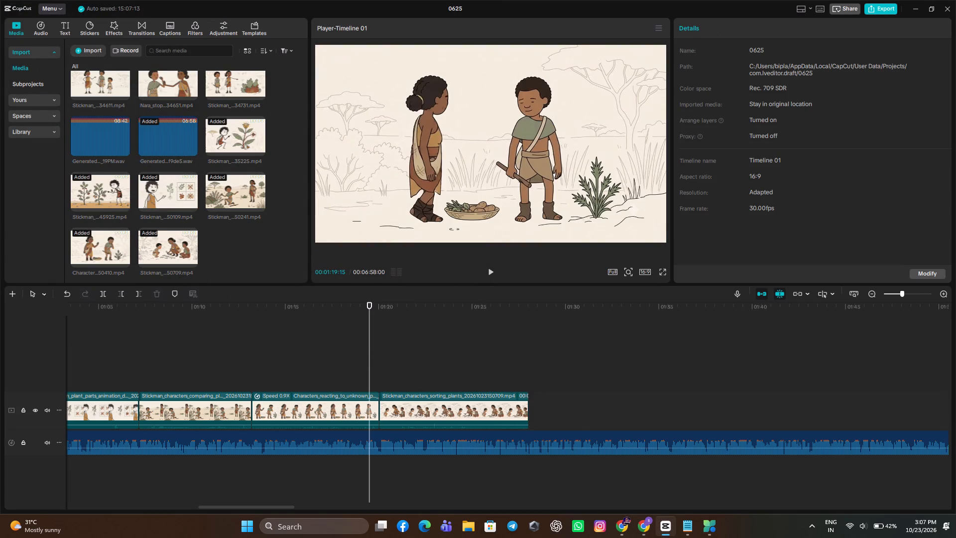
{"action": "left_click", "coordinate": [489, 273]}
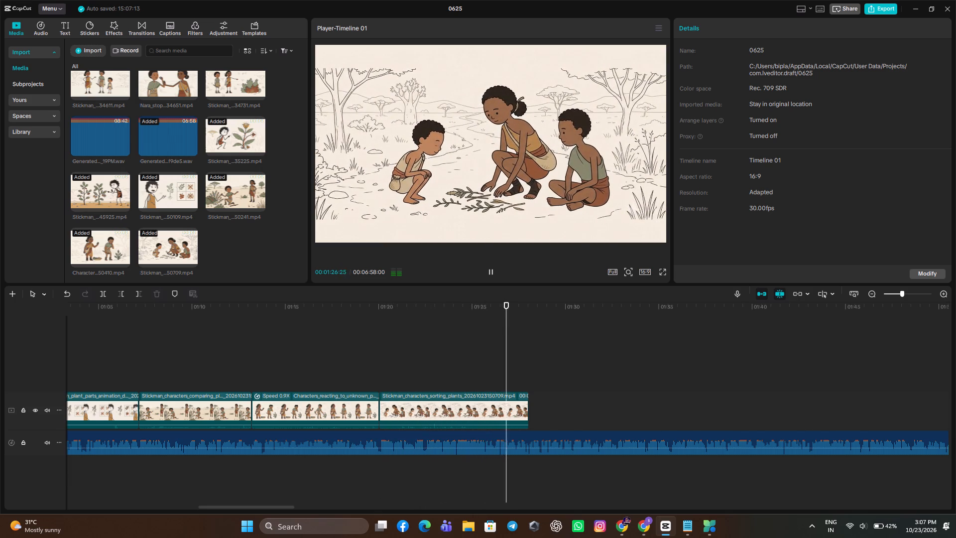
{"action": "left_click", "coordinate": [498, 366]}
{"action": "left_click_drag", "start_coordinate": [498, 366], "coordinate": [469, 386]}
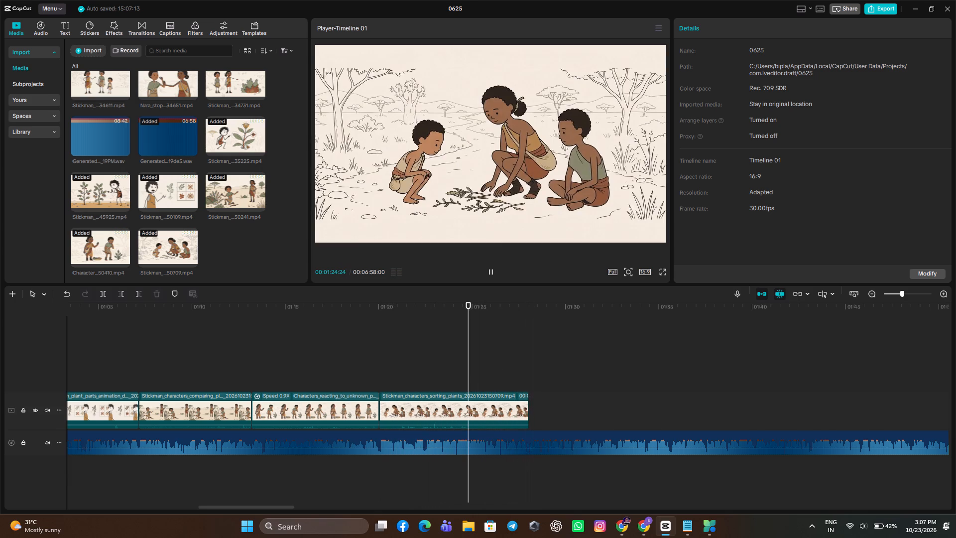
{"action": "left_click", "coordinate": [486, 271]}
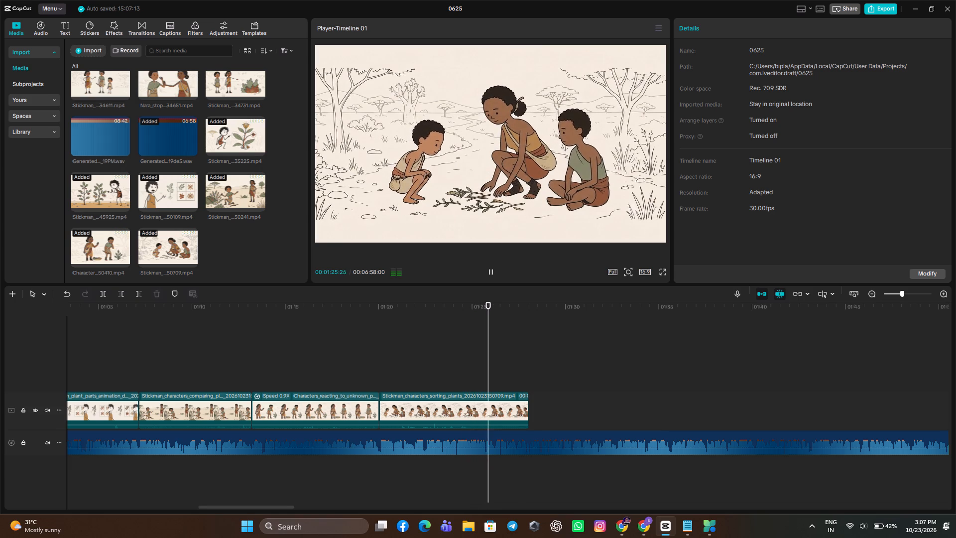
{"action": "left_click", "coordinate": [486, 270]}
{"action": "left_click_drag", "start_coordinate": [497, 355], "coordinate": [496, 363]}
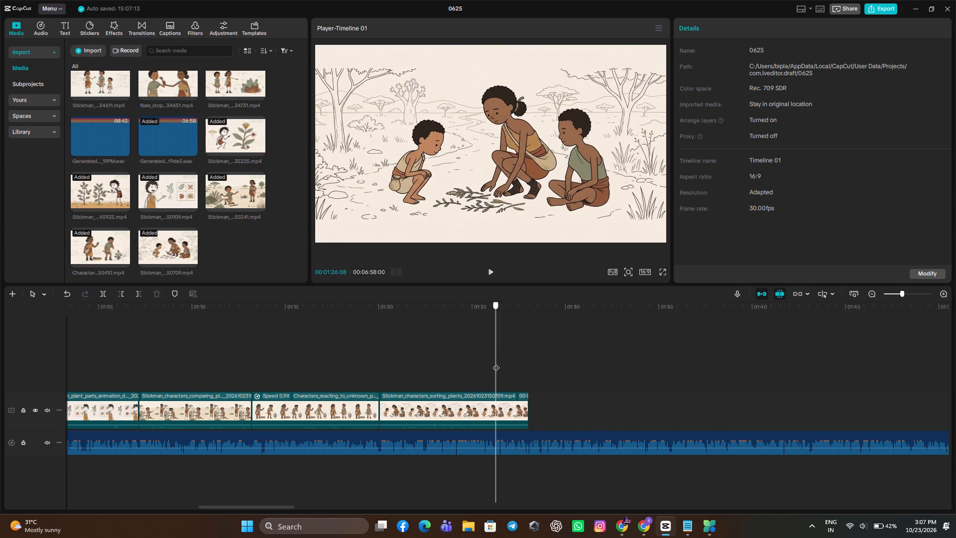
{"action": "left_click_drag", "start_coordinate": [496, 363], "coordinate": [493, 382]}
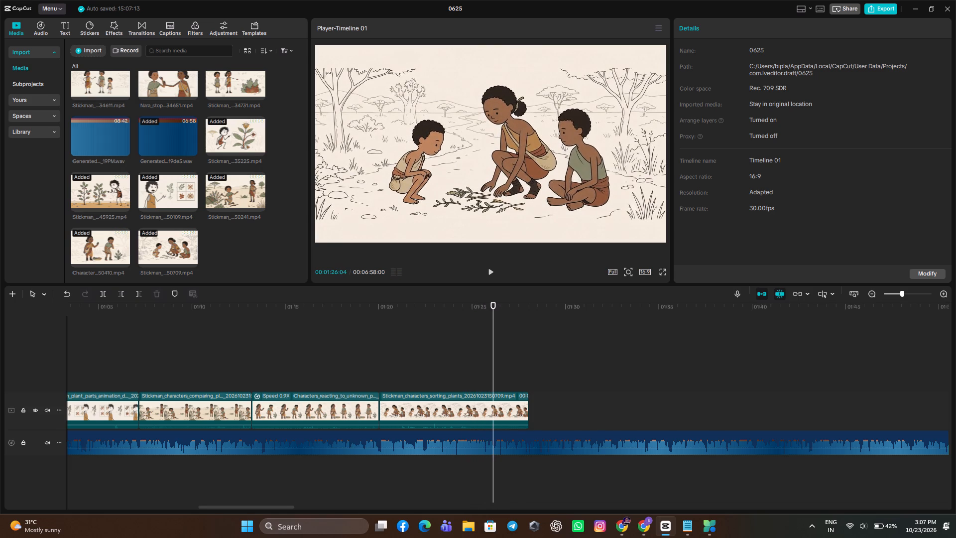
{"action": "left_click", "coordinate": [492, 411]}
{"action": "left_click_drag", "start_coordinate": [493, 375], "coordinate": [497, 380]}
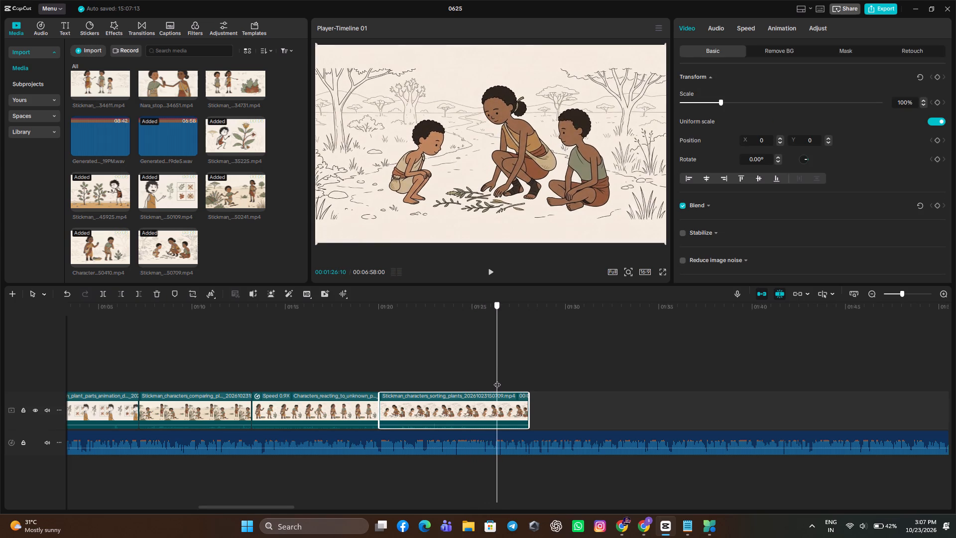
{"action": "left_click_drag", "start_coordinate": [497, 380], "coordinate": [495, 384]}
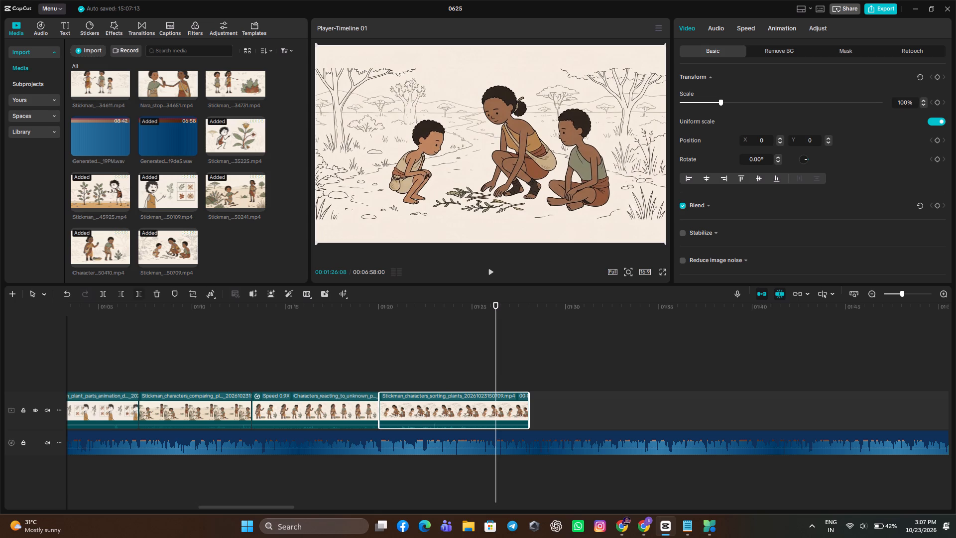
{"action": "double_click", "coordinate": [141, 300]}
Play the video from the very start with the whole edited clip sequence in view on the timeline.
{"action": "left_click", "coordinate": [428, 340]}
{"action": "left_click_drag", "start_coordinate": [428, 340], "coordinate": [198, 348]}
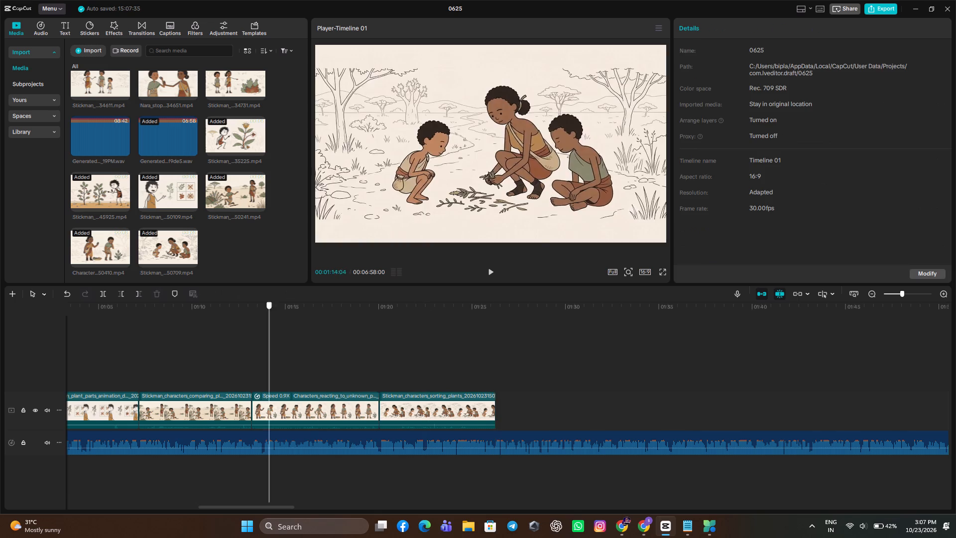
{"action": "left_click_drag", "start_coordinate": [198, 348], "coordinate": [8, 416]}
{"action": "left_click", "coordinate": [493, 269]}
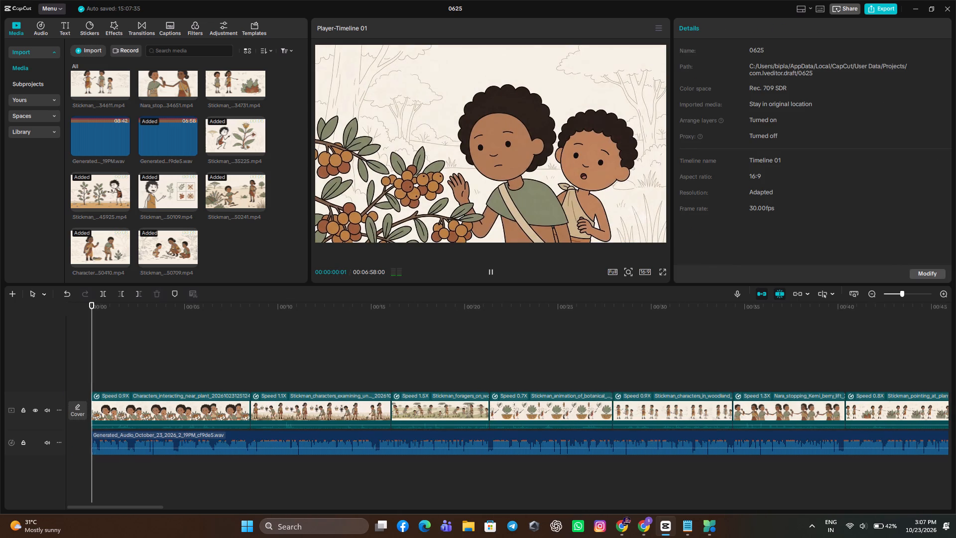
{"action": "left_click_drag", "start_coordinate": [903, 293], "coordinate": [898, 294]}
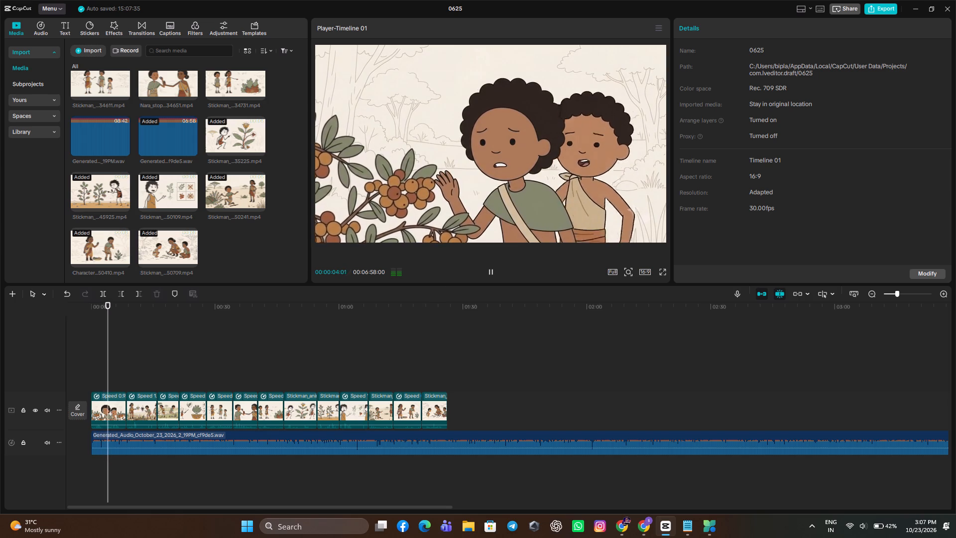
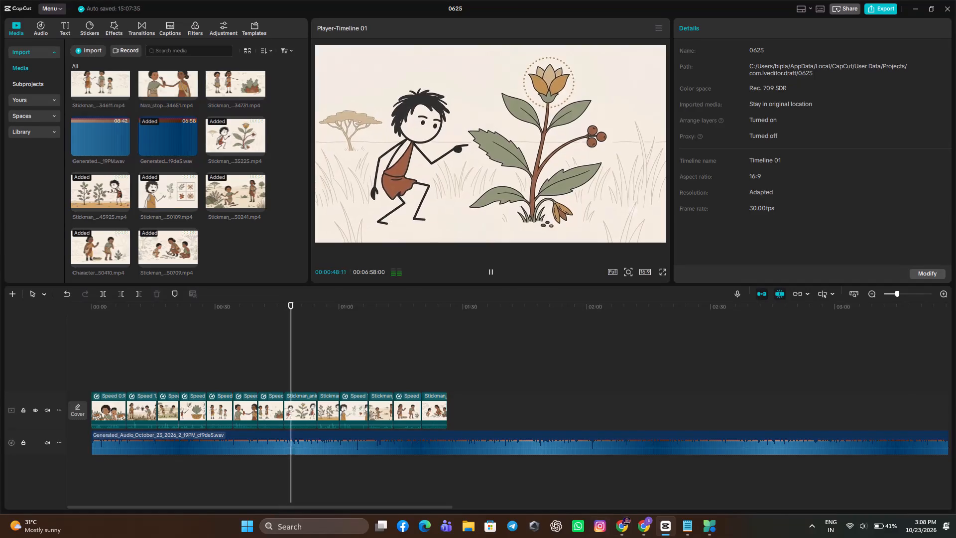
{"action": "left_click", "coordinate": [675, 526]}
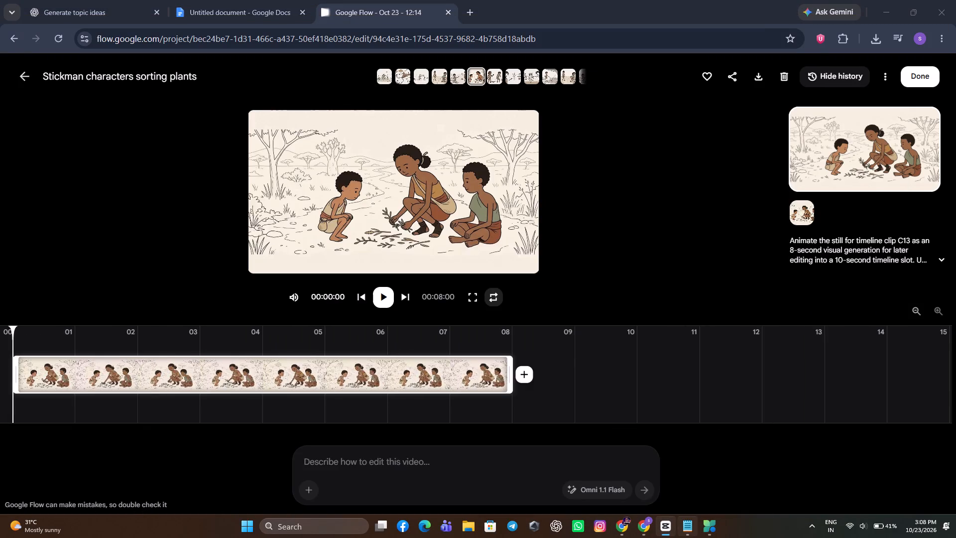
{"action": "left_click", "coordinate": [683, 526]}
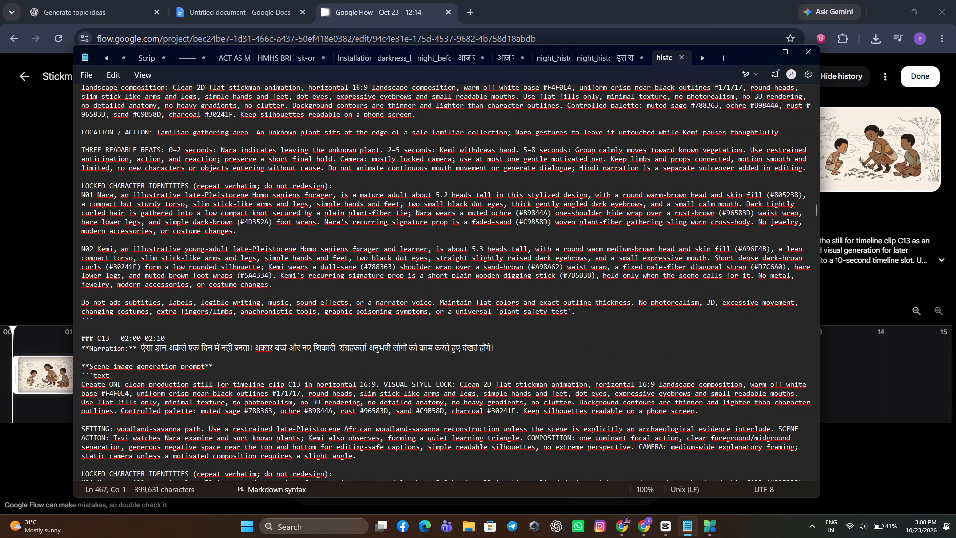
{"action": "left_click", "coordinate": [516, 350]}
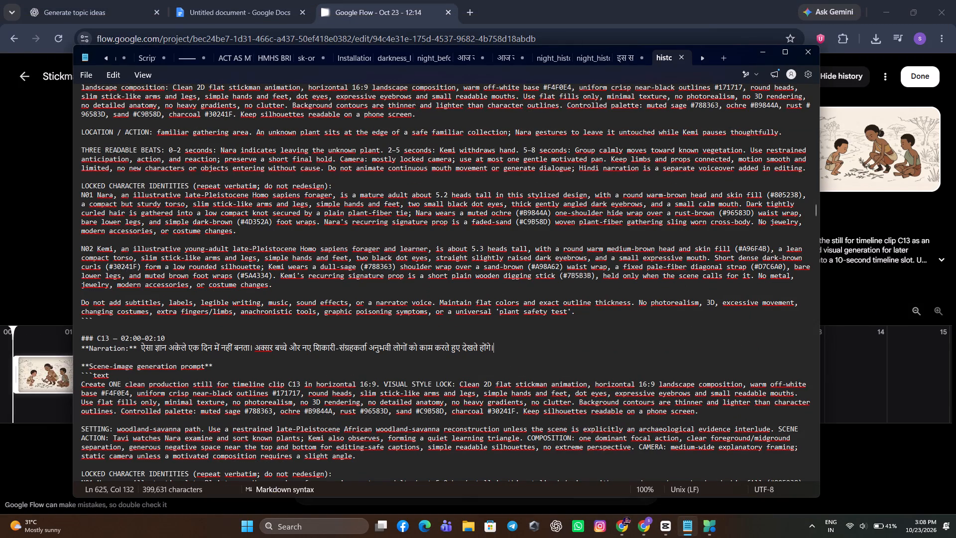
{"action": "key", "text": "Return"}
{"action": "key", "text": "Return"}
{"action": "key", "text": "Return"}
{"action": "key", "text": "Return"}
{"action": "key", "text": "Return"}
{"action": "key", "text": "Return"}
{"action": "key", "text": "Return"}
{"action": "key", "text": "Return"}
{"action": "key", "text": "Return"}
{"action": "key", "text": "Return"}
{"action": "key", "text": "Return"}
{"action": "key", "text": "Return"}
{"action": "key", "text": "Return"}
{"action": "key", "text": "Return"}
{"action": "key", "text": "Return"}
{"action": "key", "text": "Return"}
{"action": "key", "text": "Return"}
{"action": "key", "text": "Return"}
{"action": "key", "text": "Return"}
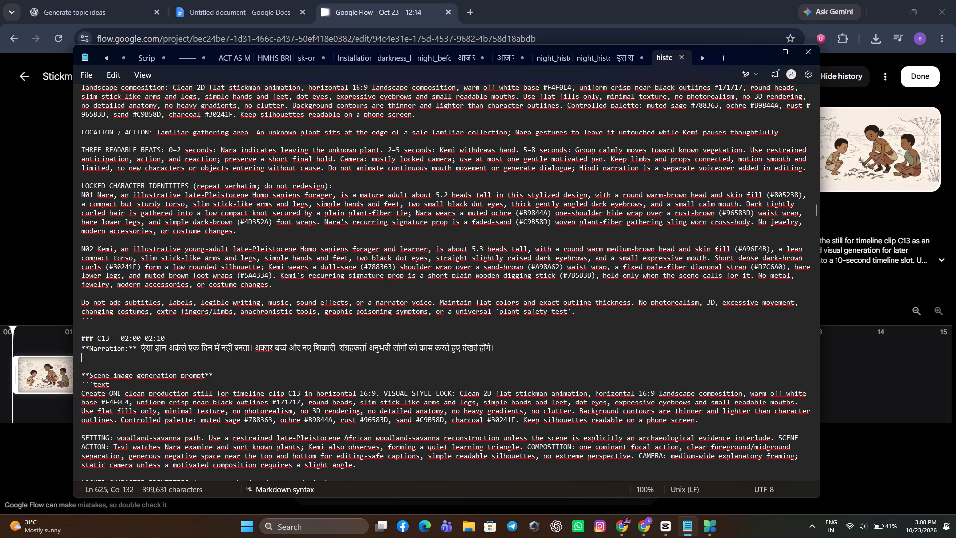
{"action": "key", "text": "Return"}
{"action": "key", "text": "Return"}
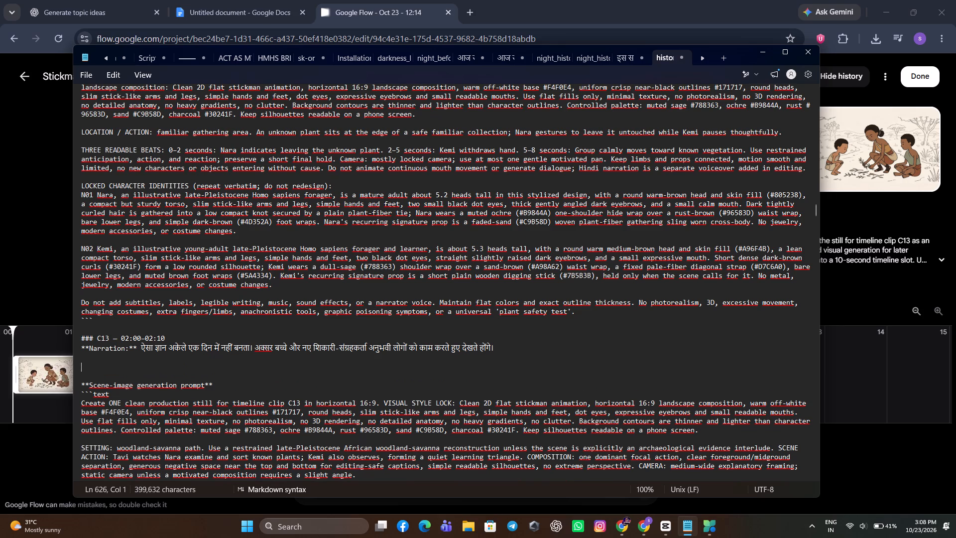
{"action": "key", "text": "Return"}
{"action": "key", "text": "Return"}
{"action": "key", "text": "Return"}
{"action": "key", "text": "Return"}
{"action": "key", "text": "Return"}
{"action": "key", "text": "Return"}
{"action": "key", "text": "Return"}
{"action": "key", "text": "Return"}
{"action": "key", "text": "Return"}
{"action": "key", "text": "Return"}
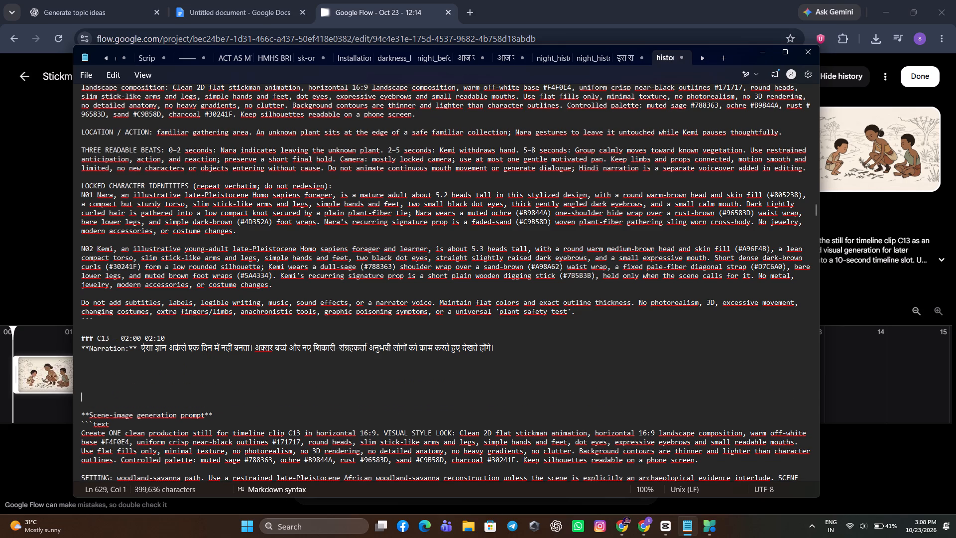
{"action": "key", "text": "Return"}
{"action": "key", "text": "Return"}
{"action": "key", "text": "Return"}
{"action": "key", "text": "Return"}
{"action": "key", "text": "Return"}
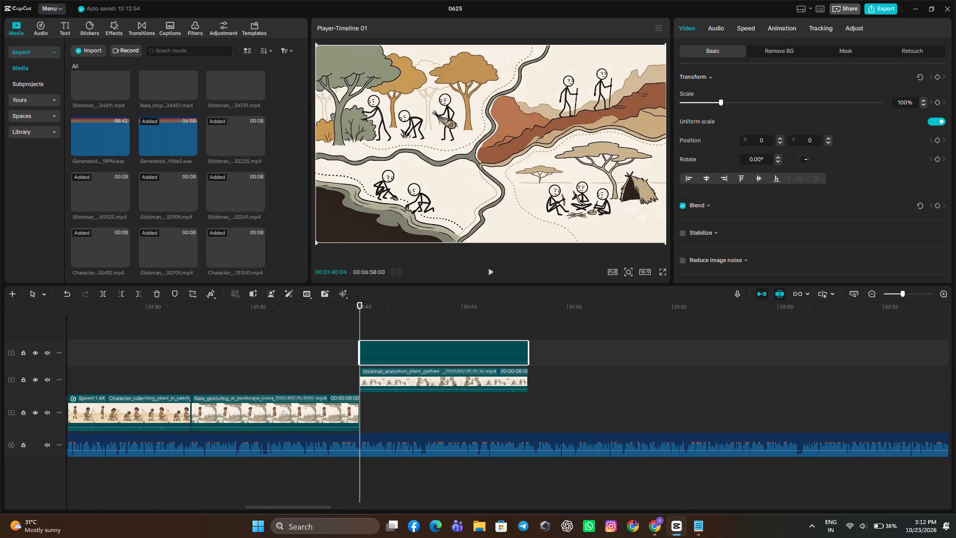
{"action": "left_click_drag", "start_coordinate": [457, 343], "coordinate": [628, 371]}
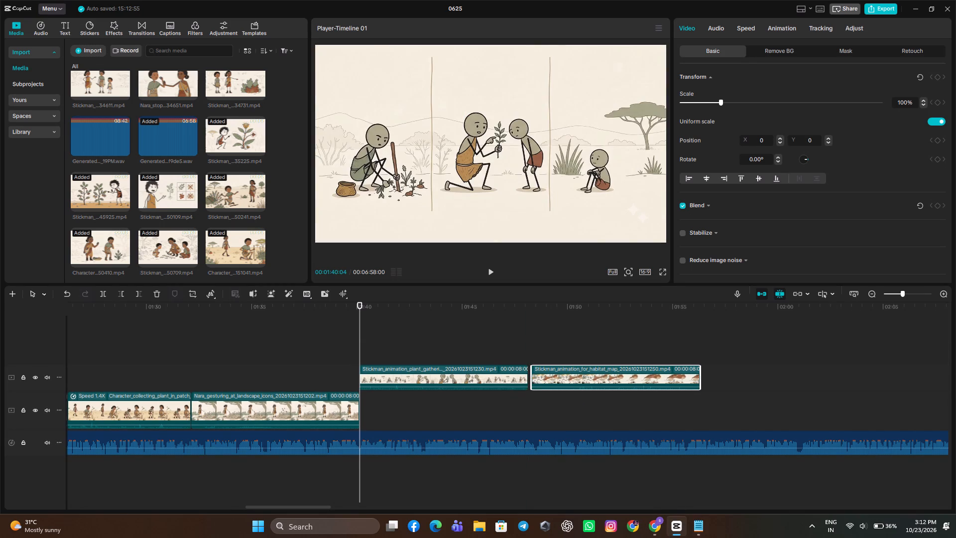
{"action": "left_click", "coordinate": [696, 337]}
Move the plant-gathering and habitat-map clips down to the main track, end to end after the Nara landscape-icons clip.
{"action": "left_click_drag", "start_coordinate": [460, 376], "coordinate": [459, 409]}
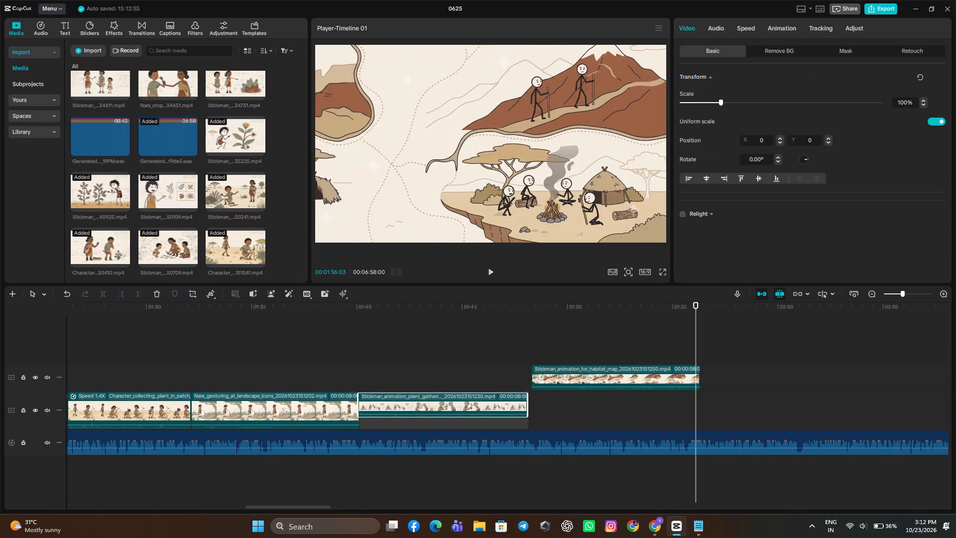
{"action": "left_click_drag", "start_coordinate": [459, 409], "coordinate": [459, 411]}
{"action": "left_click_drag", "start_coordinate": [621, 381], "coordinate": [616, 430]}
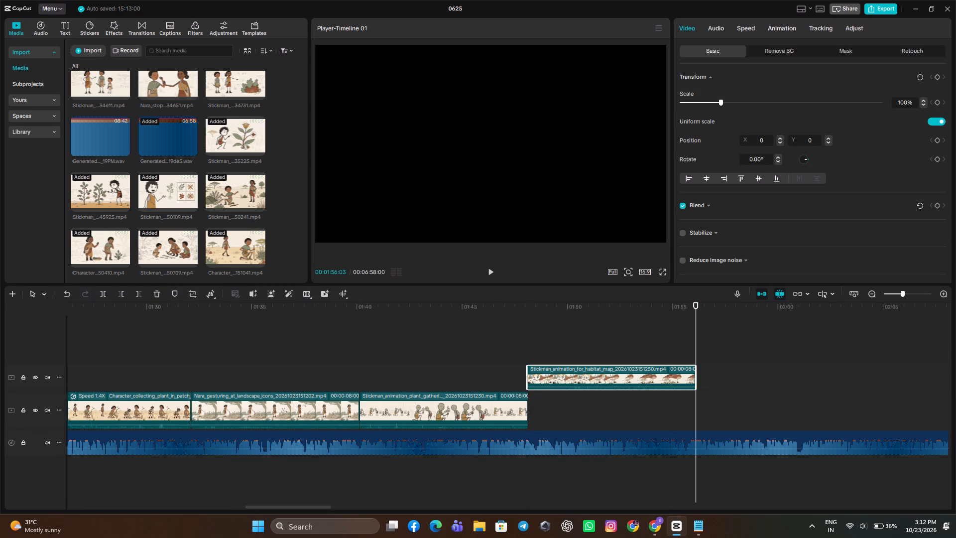
{"action": "left_click_drag", "start_coordinate": [597, 381], "coordinate": [603, 412]}
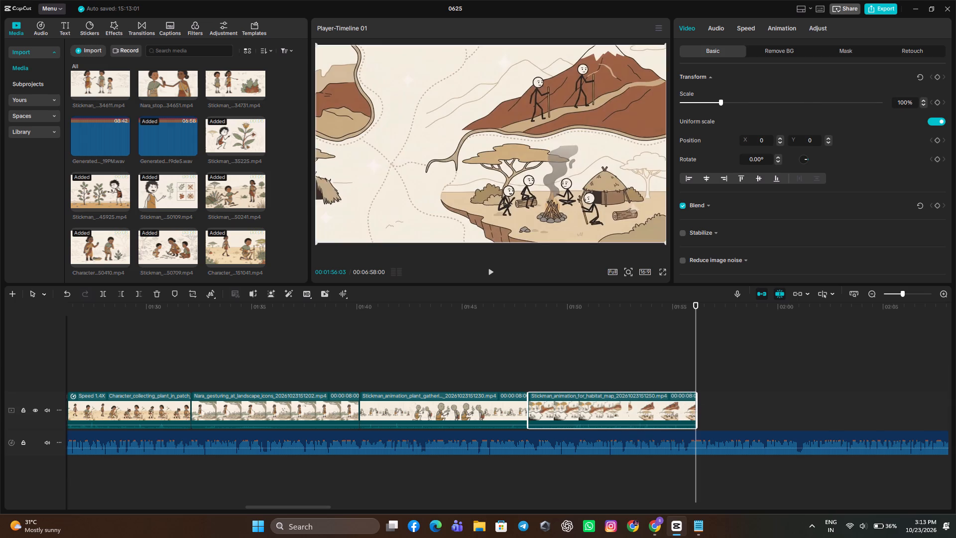
Move the playhead to the start of the Nara landscape-icons clip at 00:01:32:04 and check the script in Notepad.
{"action": "left_click", "coordinate": [213, 346]}
{"action": "left_click_drag", "start_coordinate": [213, 346], "coordinate": [216, 435]}
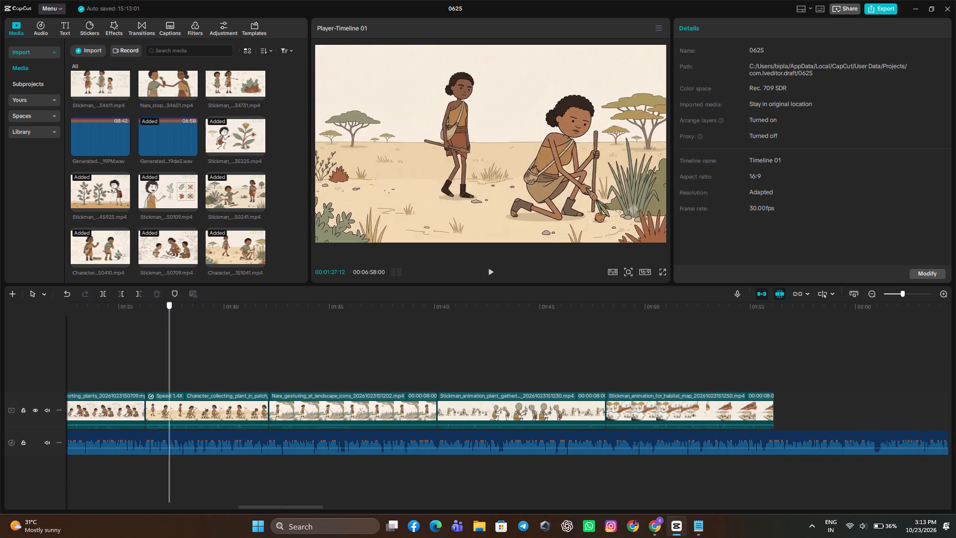
{"action": "left_click_drag", "start_coordinate": [216, 435], "coordinate": [270, 442]}
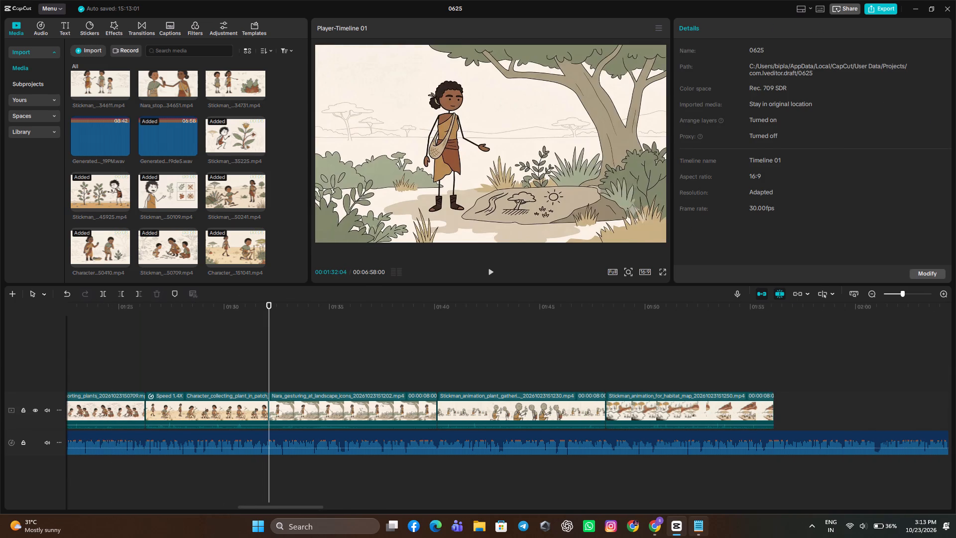
{"action": "left_click", "coordinate": [700, 532]}
{"action": "left_click", "coordinate": [700, 532]}
Switch to Google Flow and download the "Stickman plant animation" timeline video at 720p original size.
{"action": "left_click", "coordinate": [655, 531]}
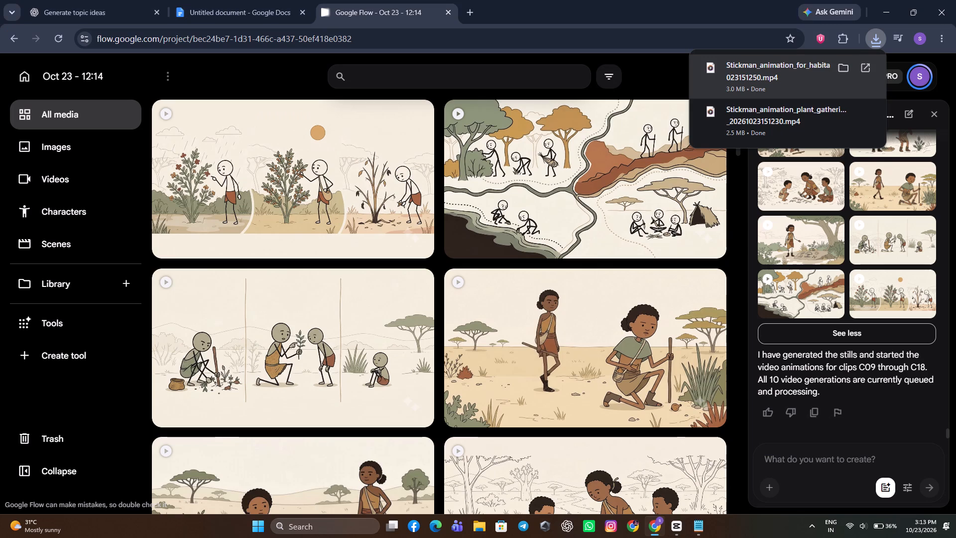
{"action": "left_click", "coordinate": [418, 118]}
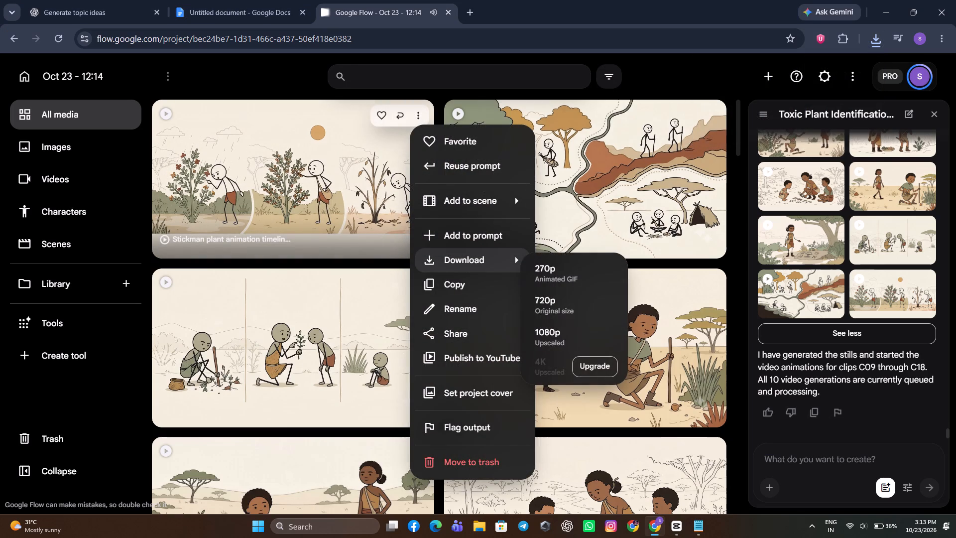
{"action": "left_click", "coordinate": [569, 306]}
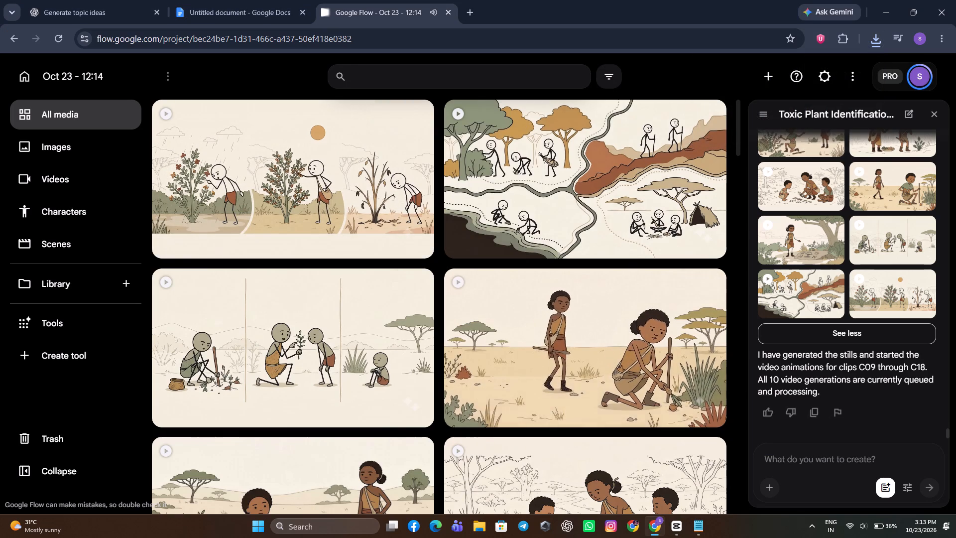
Back in CapCut, move the Nara landscape-icons, plant-gathering and habitat-map clips together onto a track above the main one, starting at 00:01:32:04.
{"action": "left_click", "coordinate": [682, 533]}
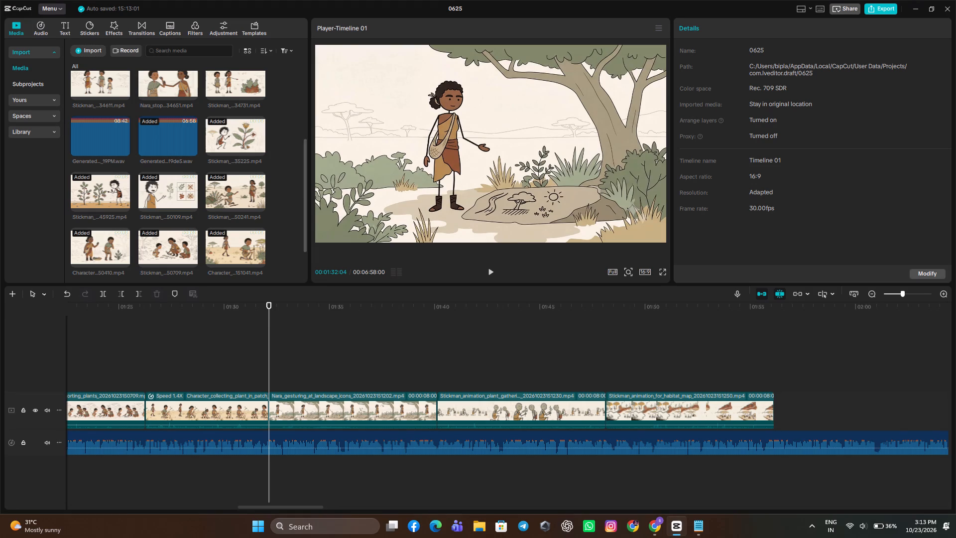
{"action": "left_click_drag", "start_coordinate": [803, 399], "coordinate": [368, 397]}
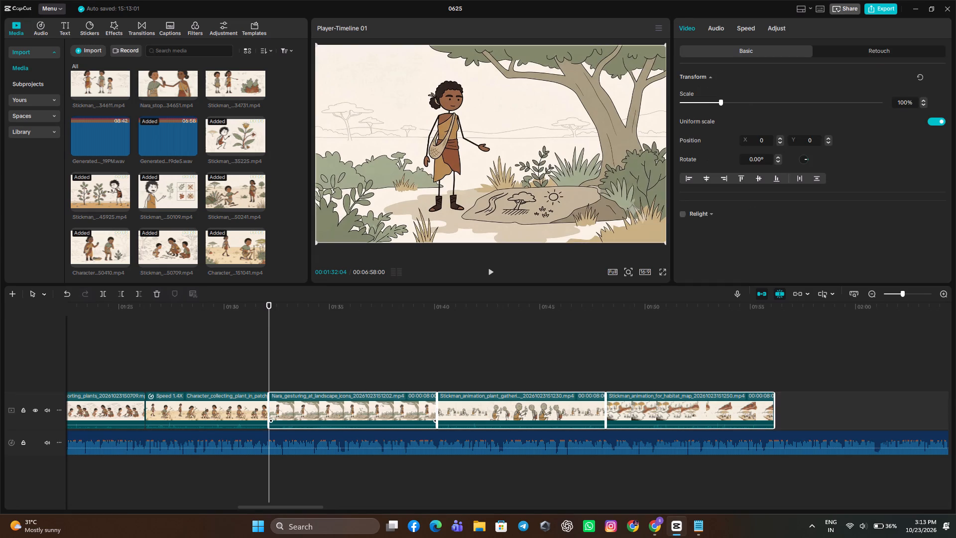
{"action": "left_click_drag", "start_coordinate": [372, 413], "coordinate": [374, 376]}
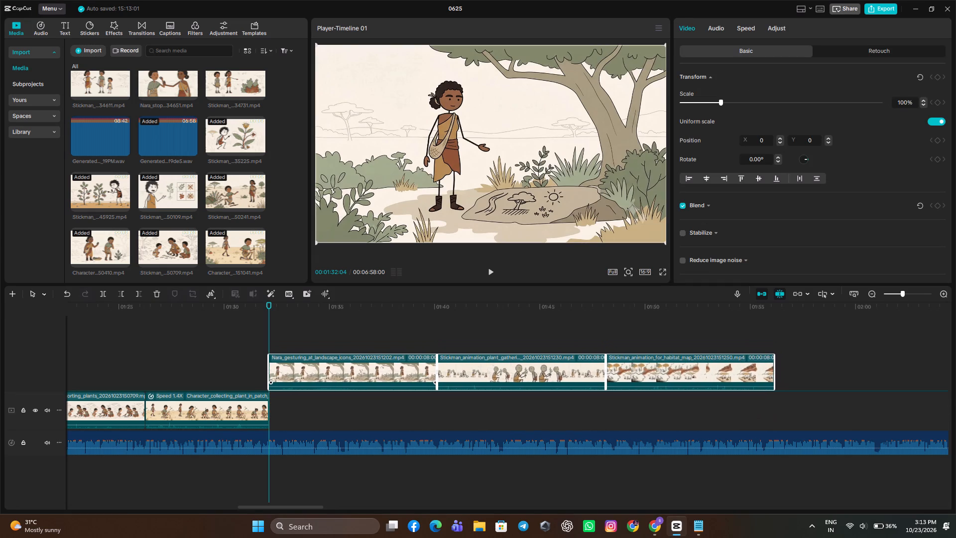
Place the playhead at the habitat-map clip's end, 00:01:56:04, and open media import for the newly downloaded plant timeline clip.
{"action": "left_click", "coordinate": [753, 336]}
{"action": "left_click_drag", "start_coordinate": [753, 336], "coordinate": [774, 379]}
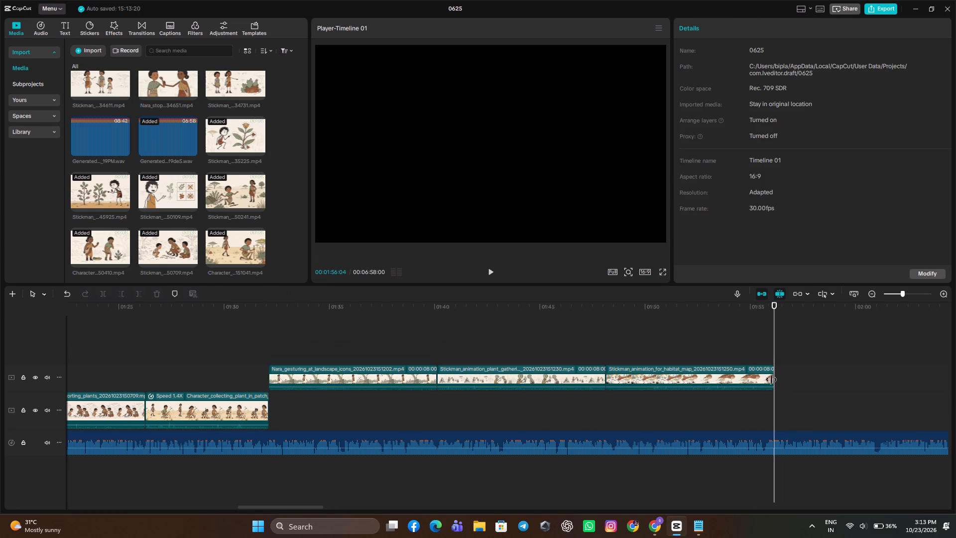
{"action": "left_click", "coordinate": [89, 48]}
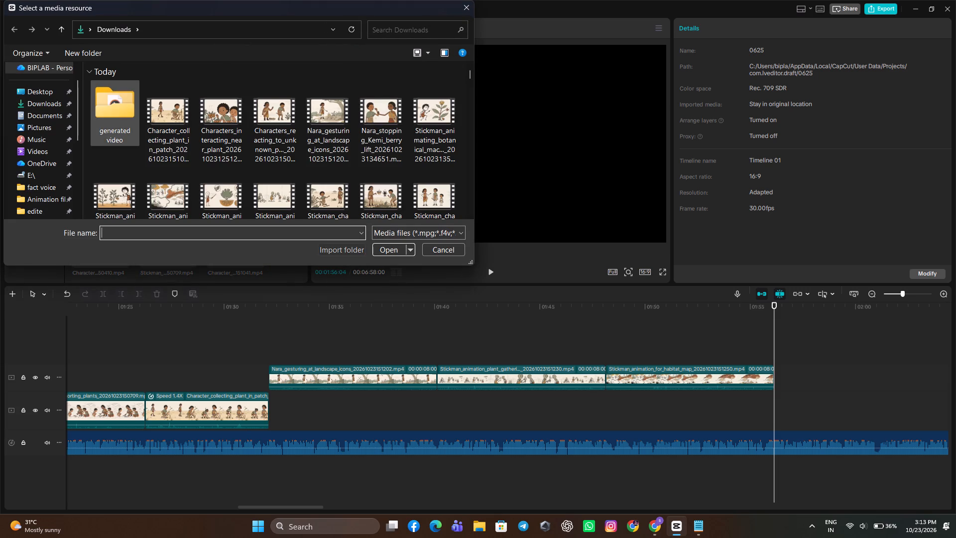